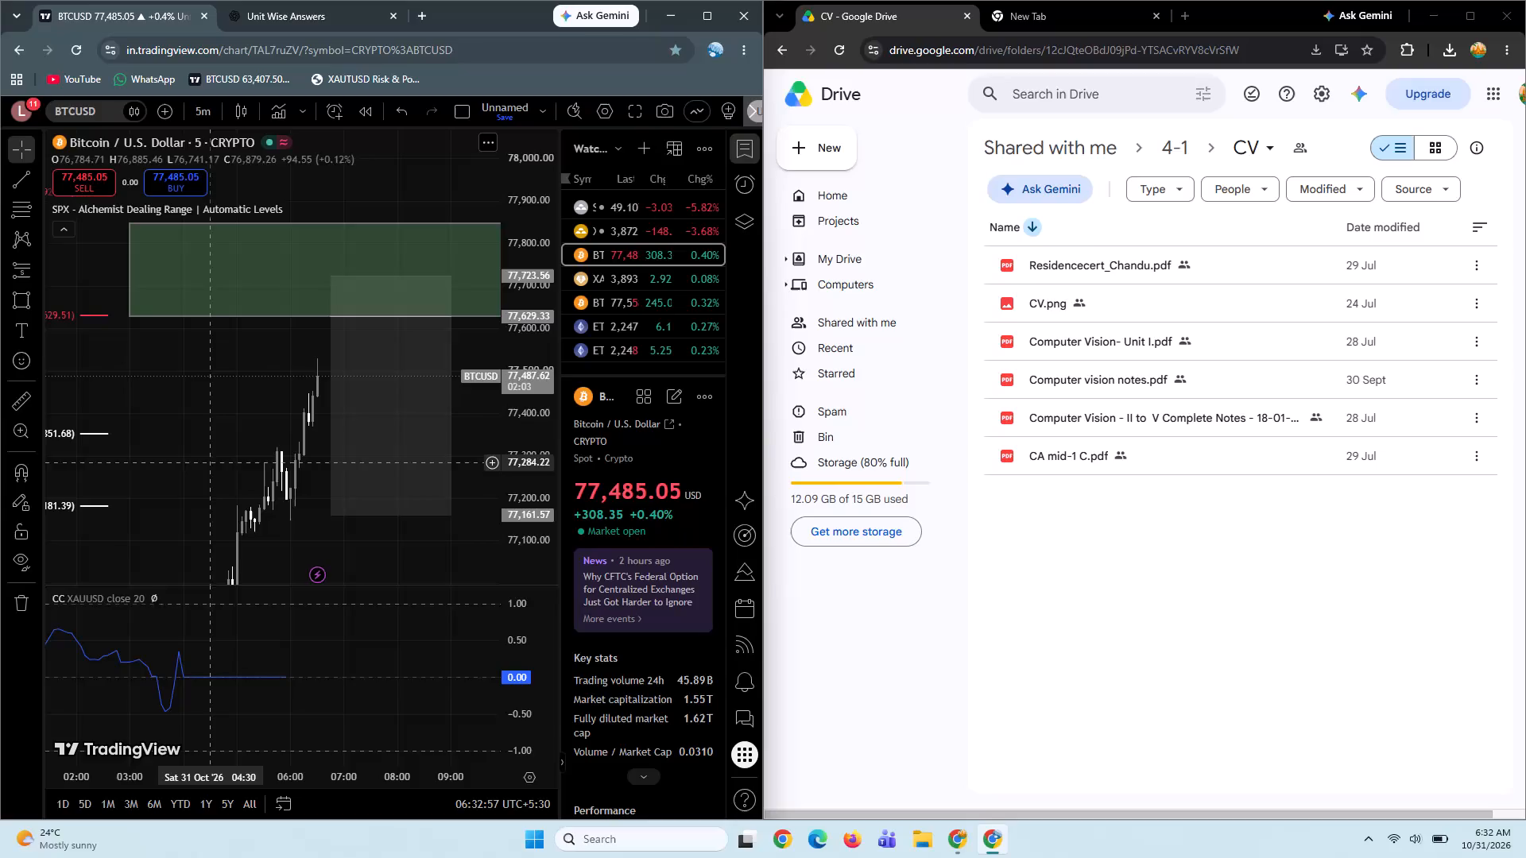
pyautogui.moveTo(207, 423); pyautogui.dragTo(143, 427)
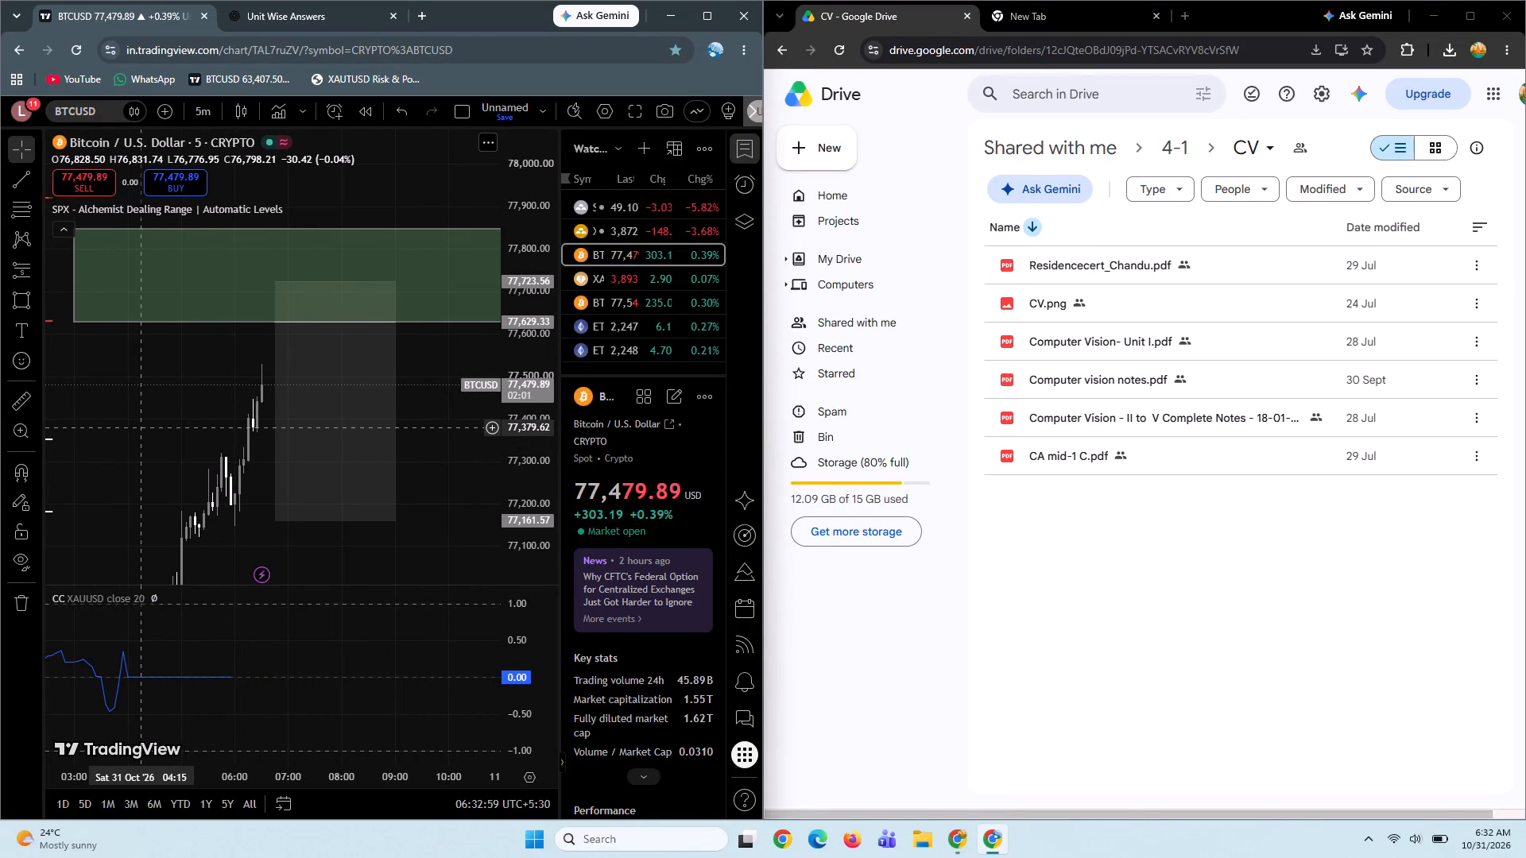
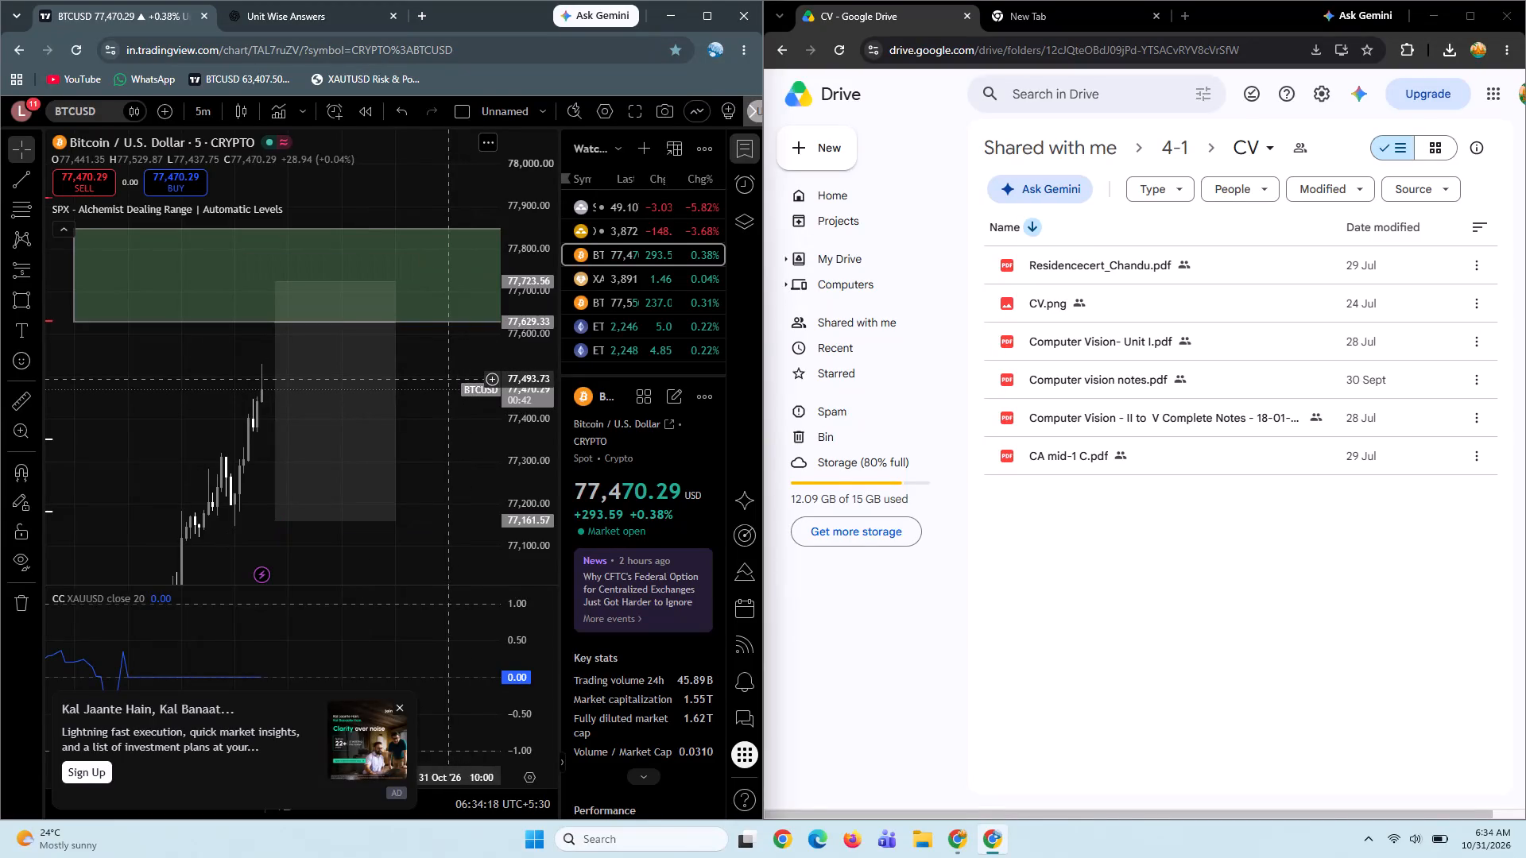
# Measure the BTCUSD rally from the swing low near 76,456 up to the green zone's lower edge near 77,624.
pyautogui.moveTo(435, 377); pyautogui.dragTo(320, 372)
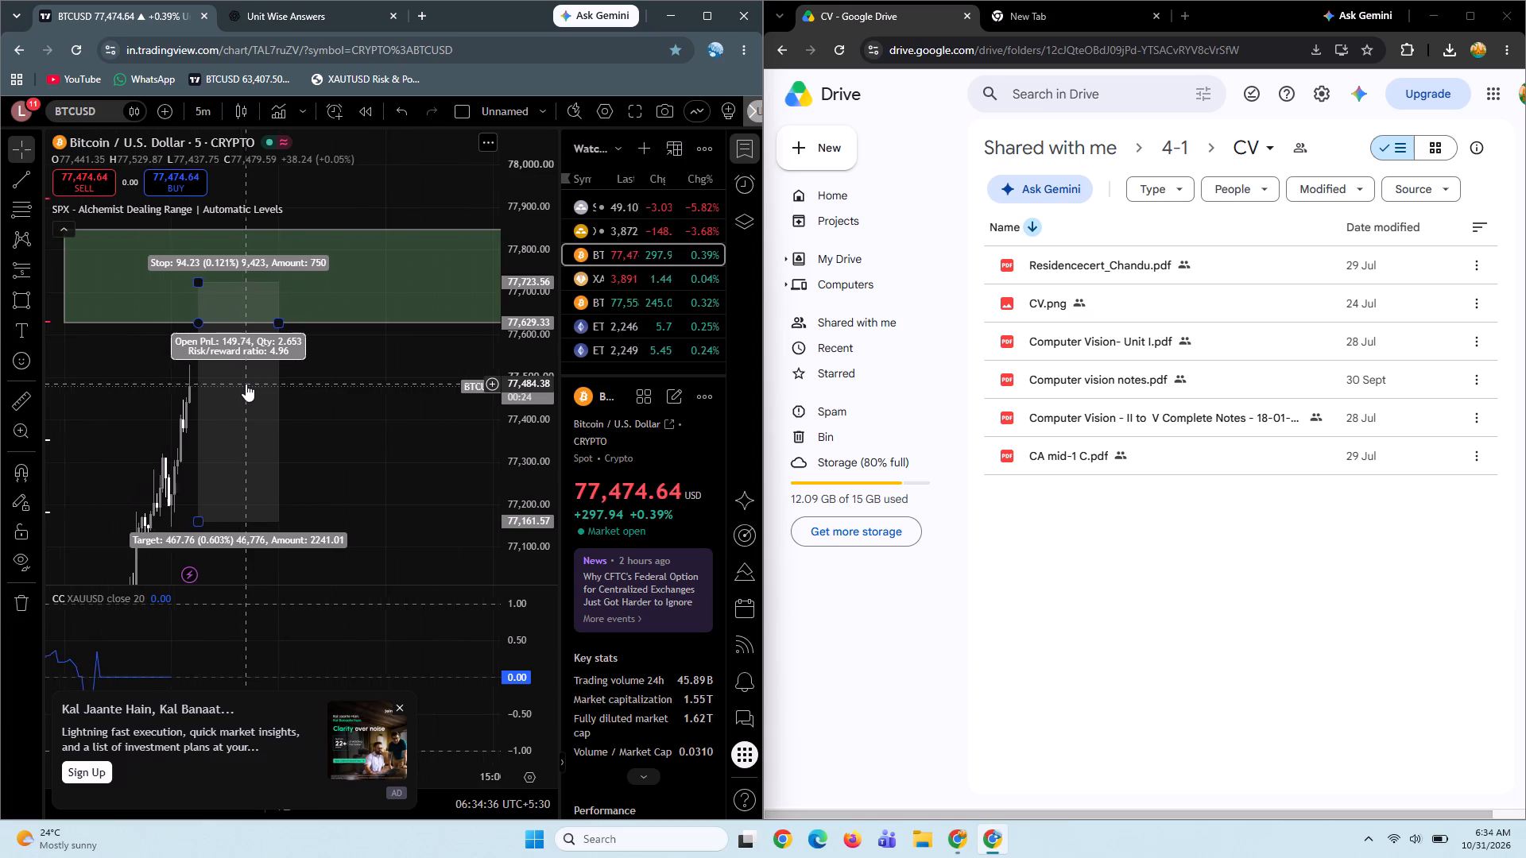
pyautogui.moveTo(548, 303); pyautogui.dragTo(543, 452)
pyautogui.moveTo(361, 509); pyautogui.dragTo(420, 377)
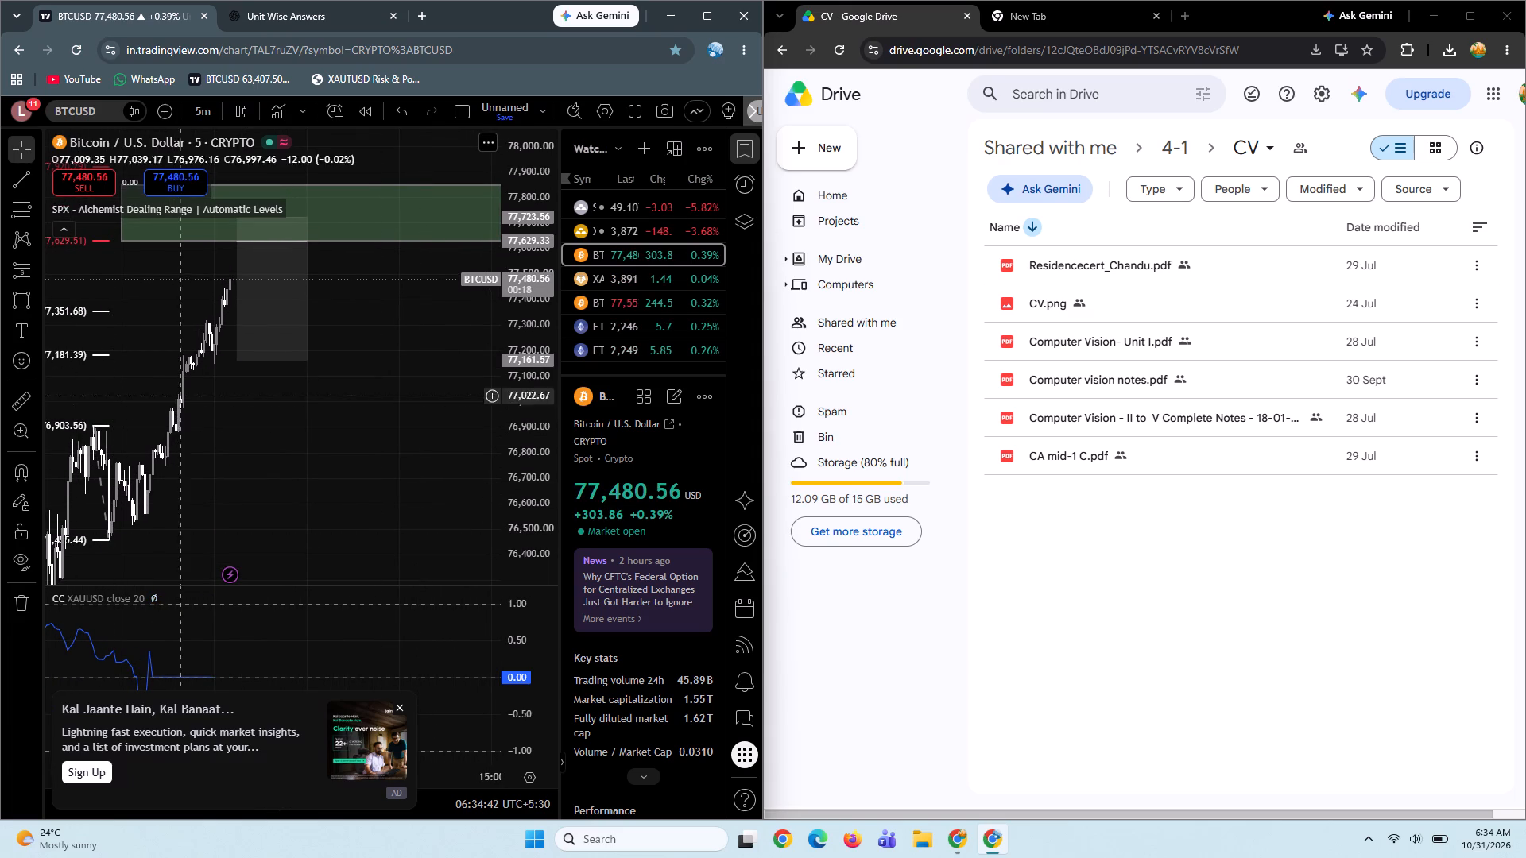
pyautogui.click(20, 399)
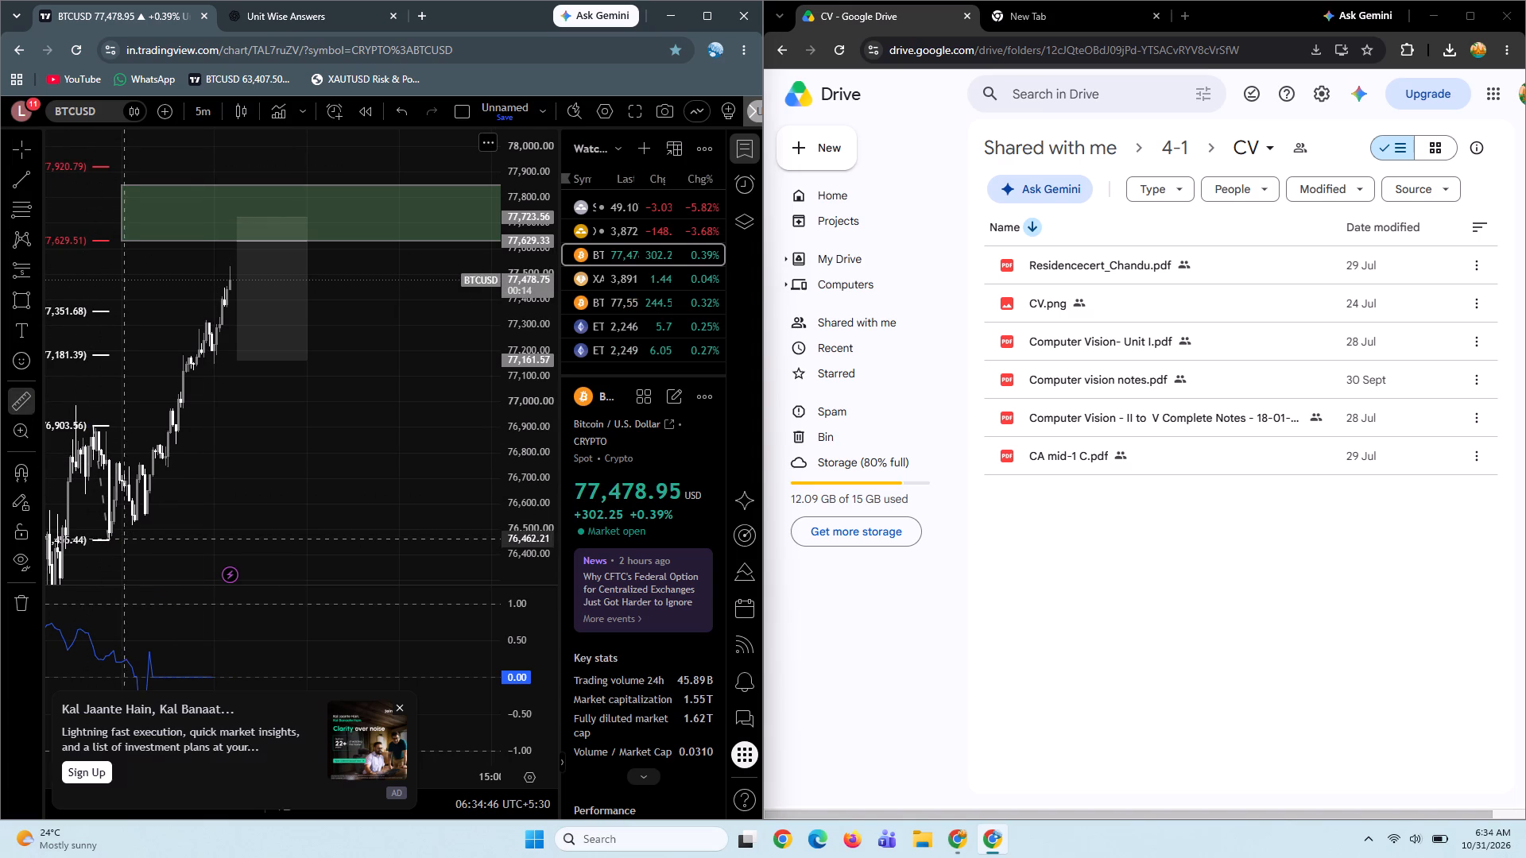
pyautogui.click(128, 540)
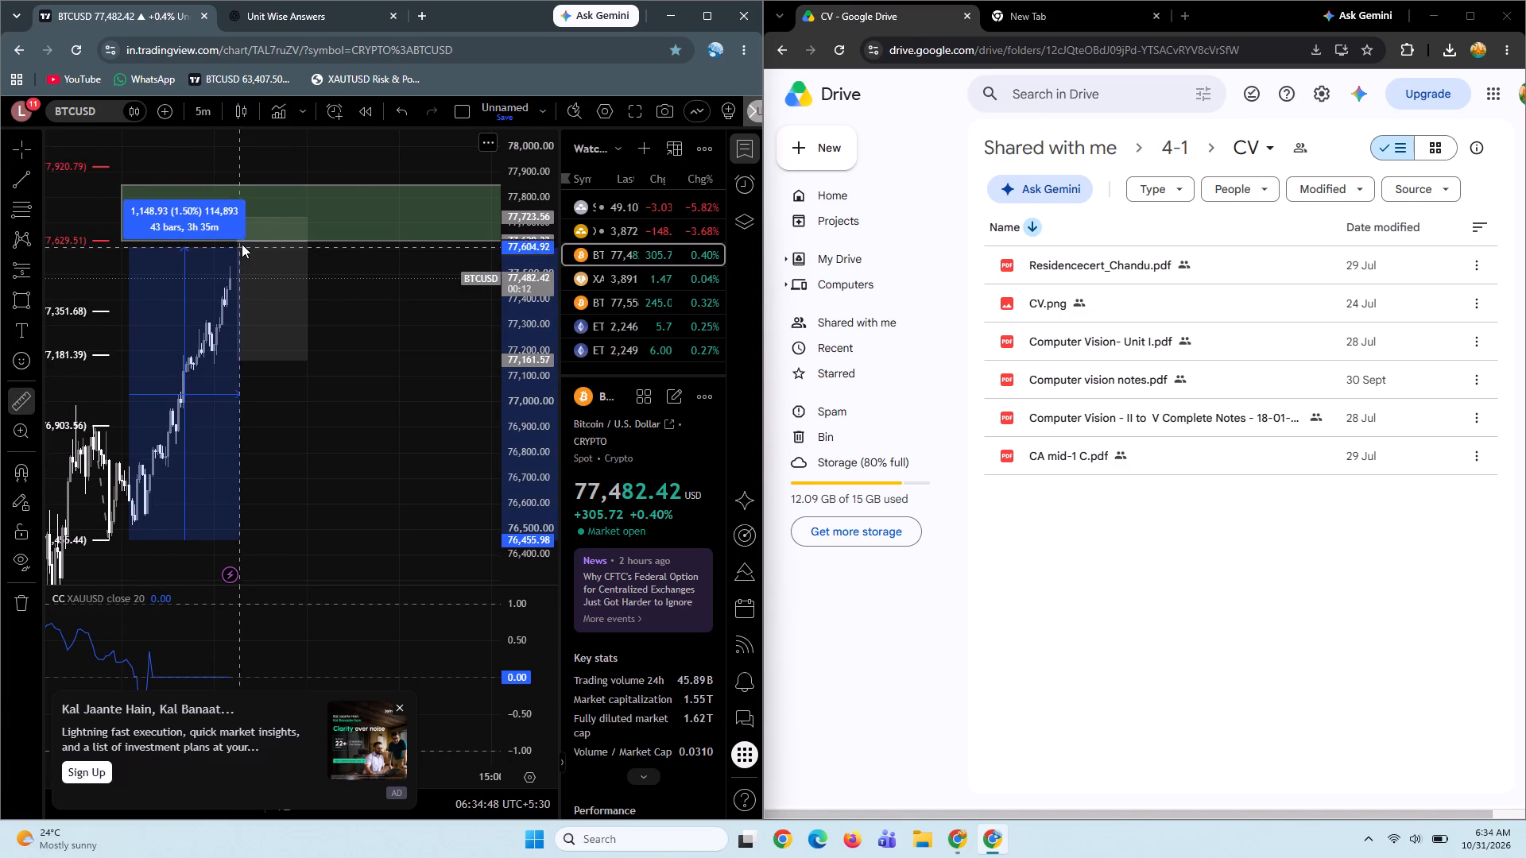
pyautogui.click(242, 242)
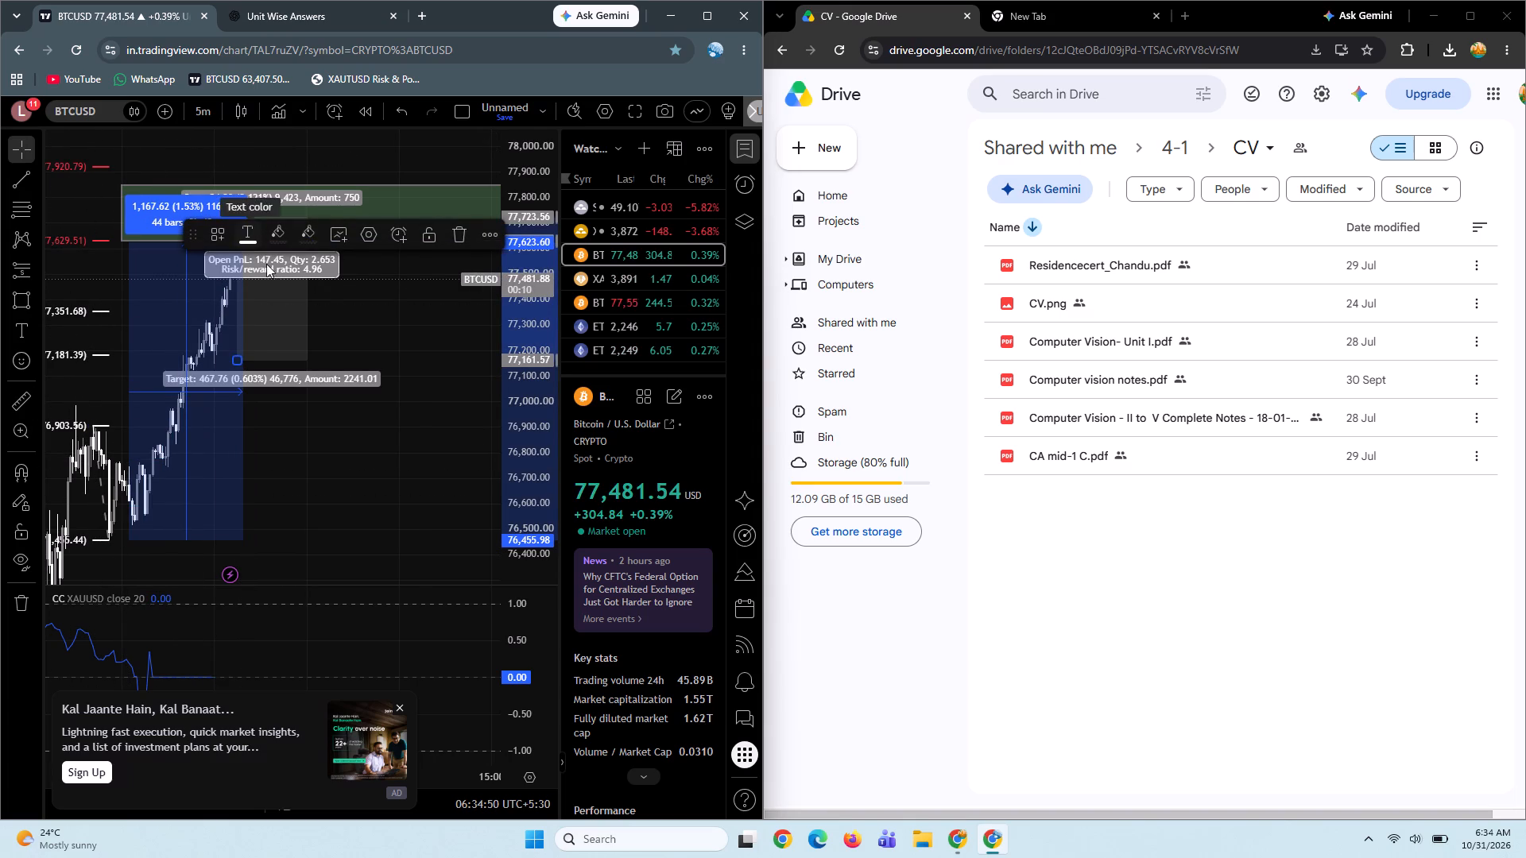
pyautogui.click(347, 438)
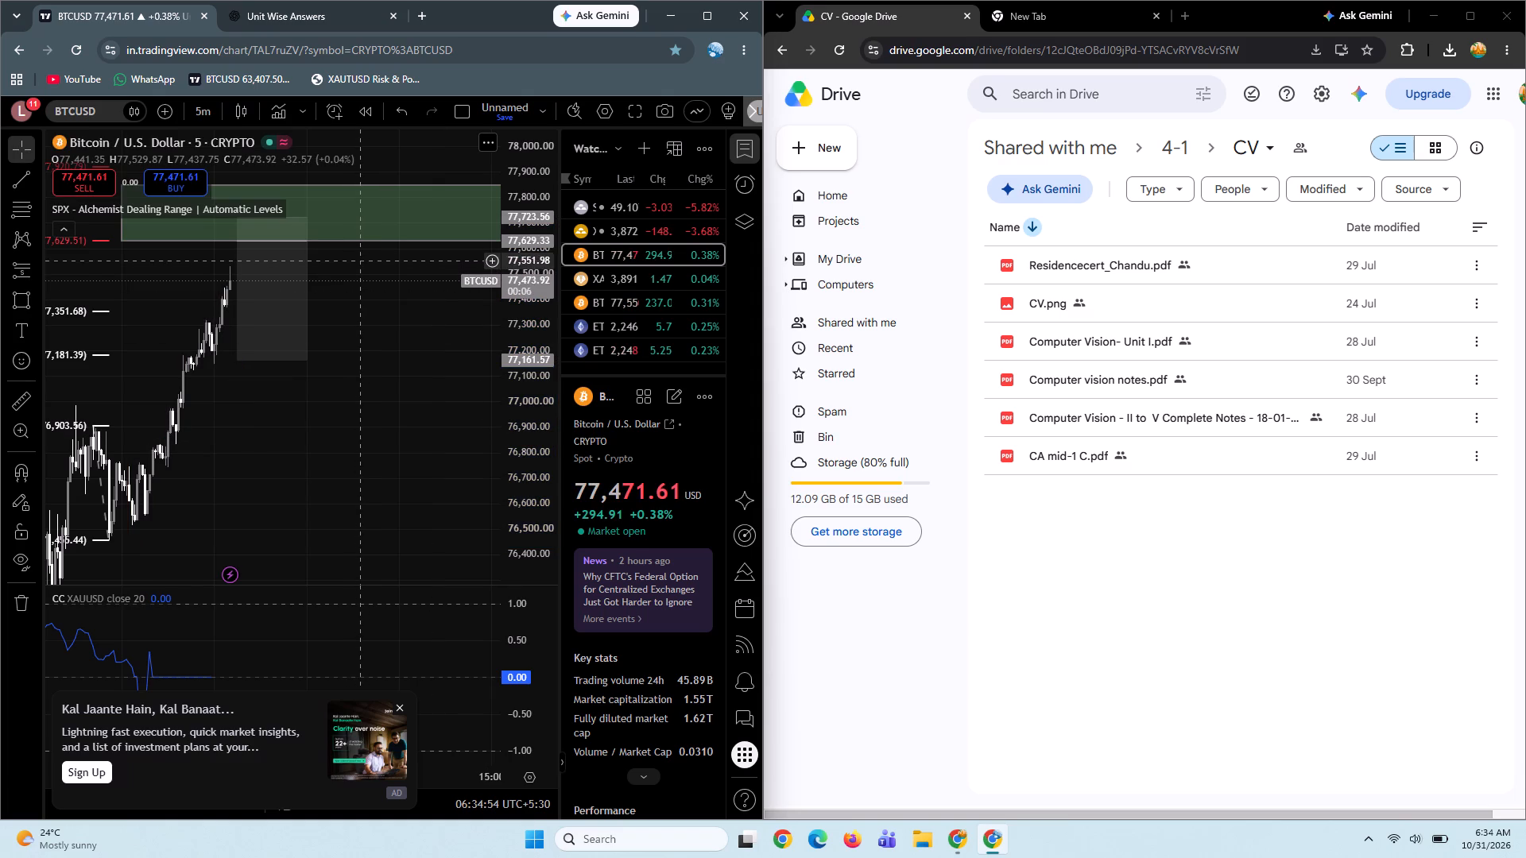
# Measure the price move from the swing low near 76,459 up to the latest high near 77,527.
pyautogui.moveTo(360, 259); pyautogui.dragTo(387, 341)
pyautogui.moveTo(371, 456); pyautogui.dragTo(358, 314)
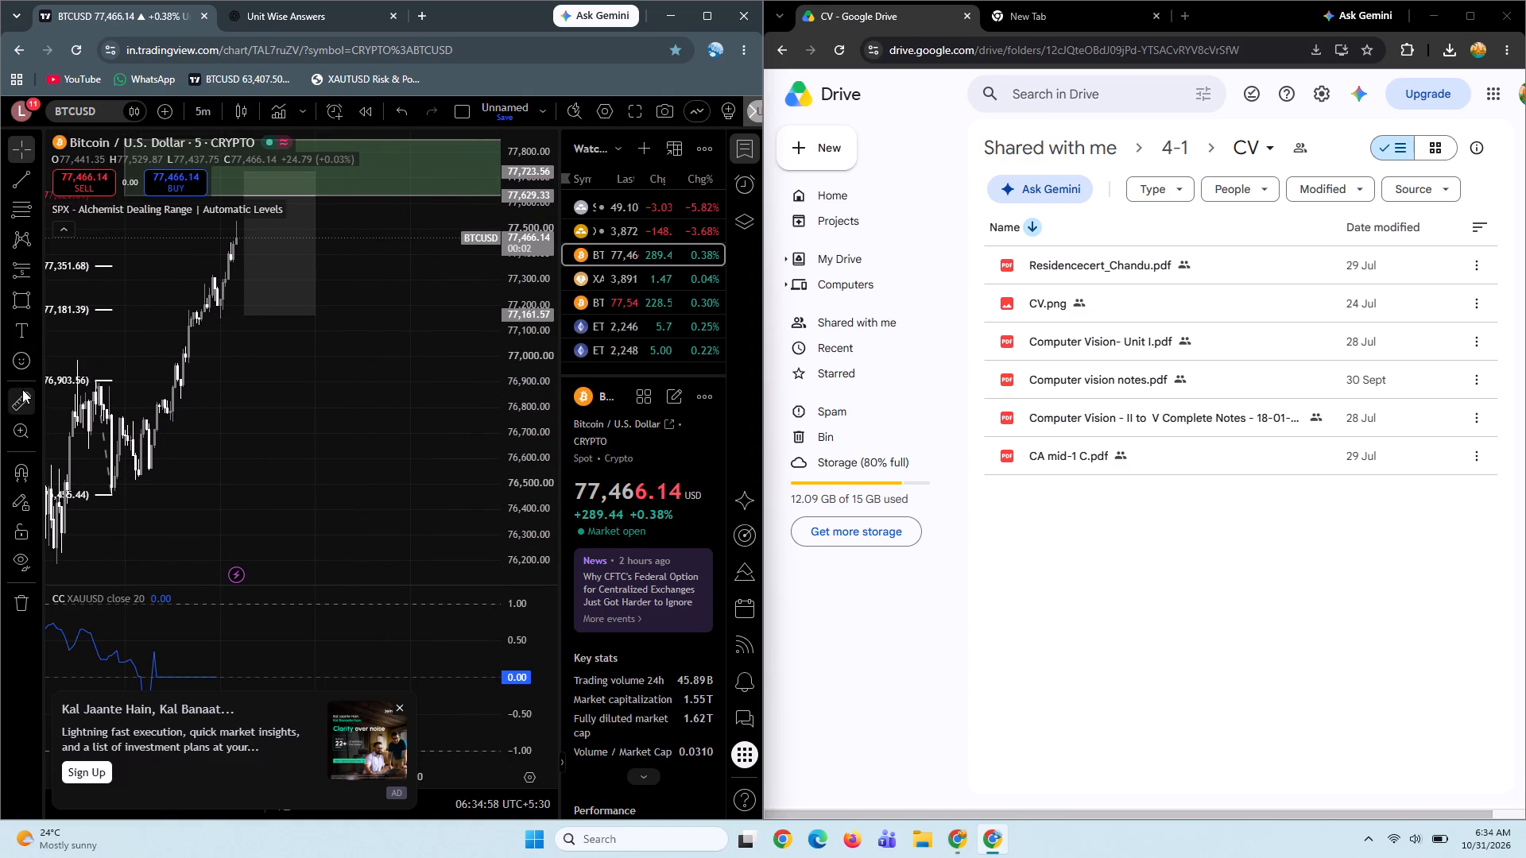
pyautogui.click(22, 389)
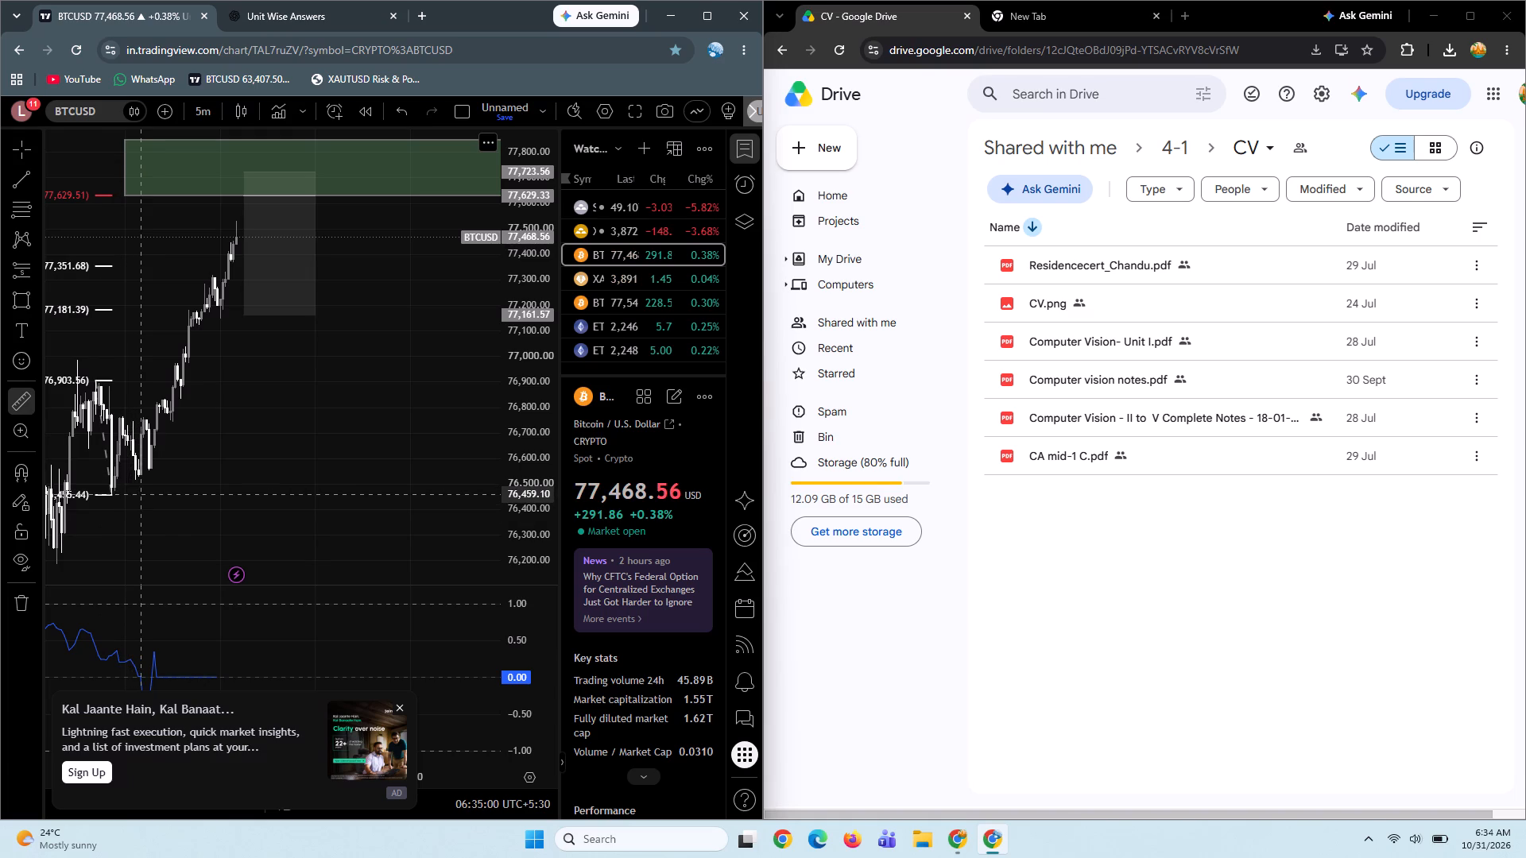
pyautogui.click(141, 494)
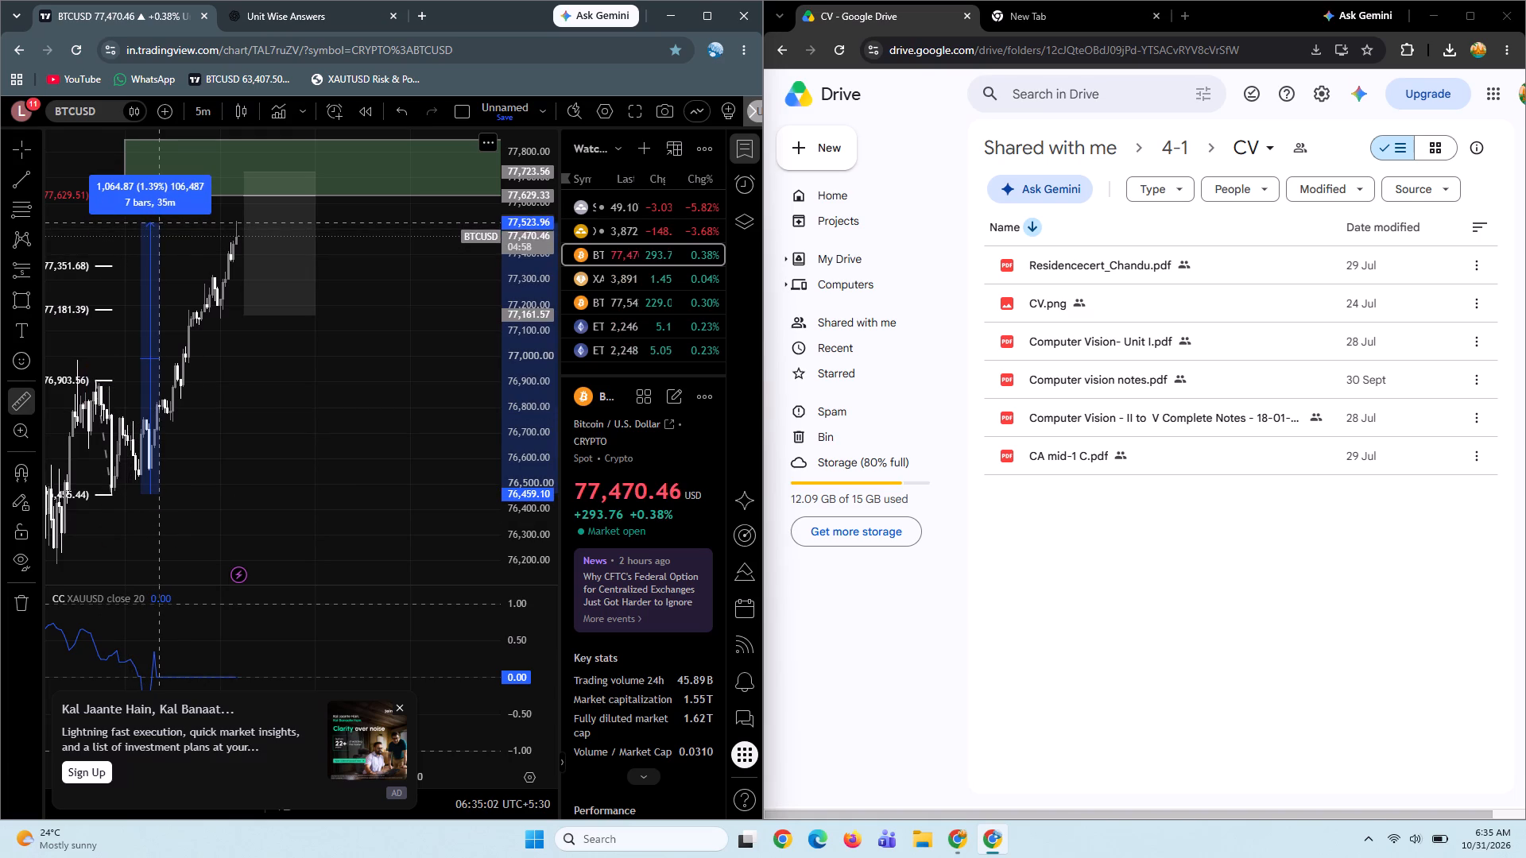
pyautogui.click(158, 222)
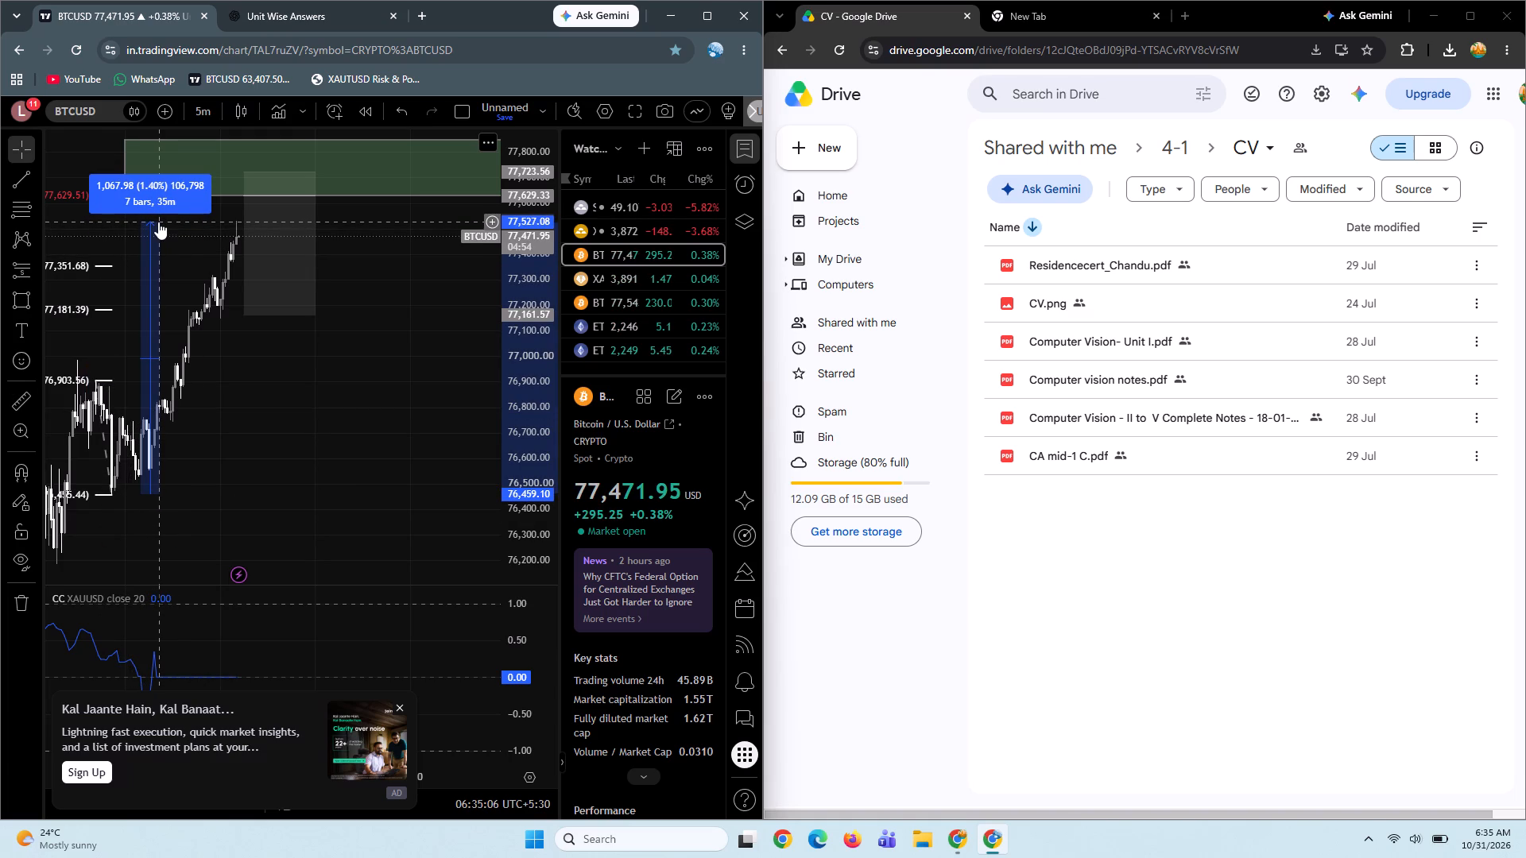
pyautogui.click(158, 222)
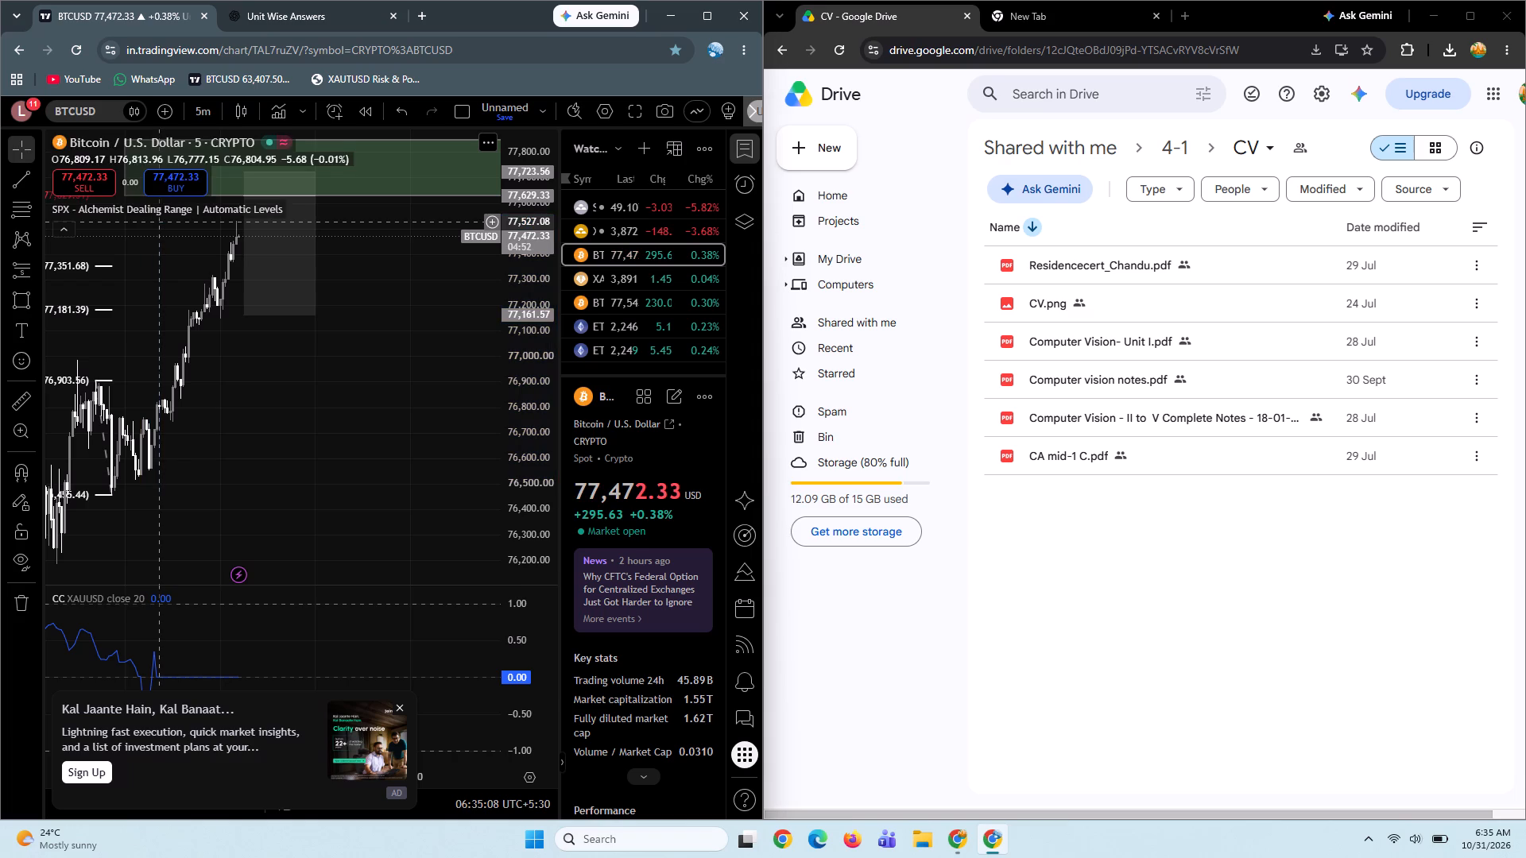
# Shift the short position drawing three bars later in time, keeping its price levels.
pyautogui.moveTo(295, 350); pyautogui.dragTo(290, 426)
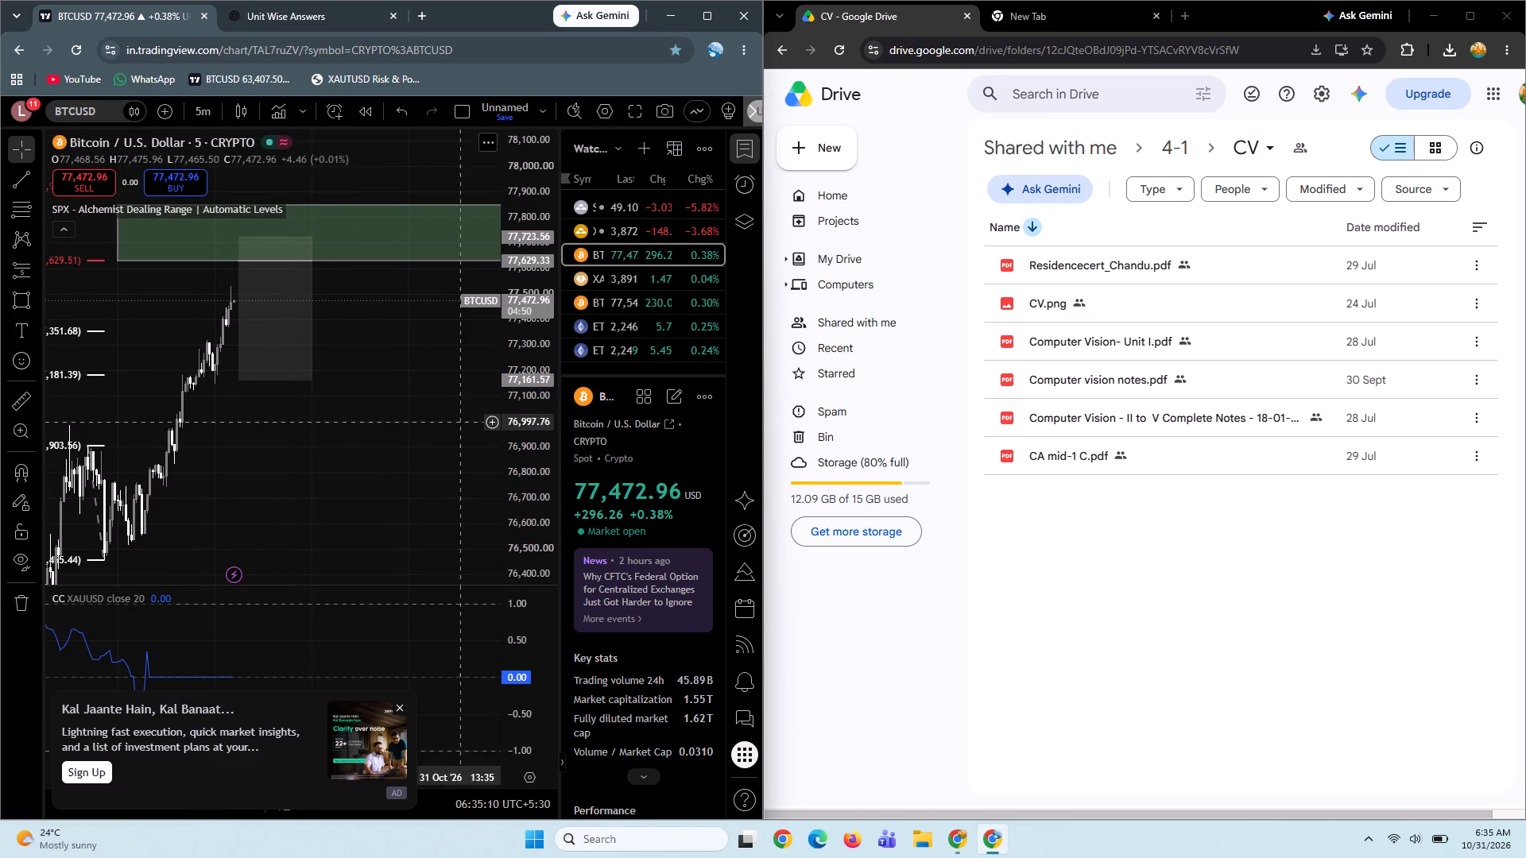
pyautogui.moveTo(536, 419); pyautogui.dragTo(540, 210)
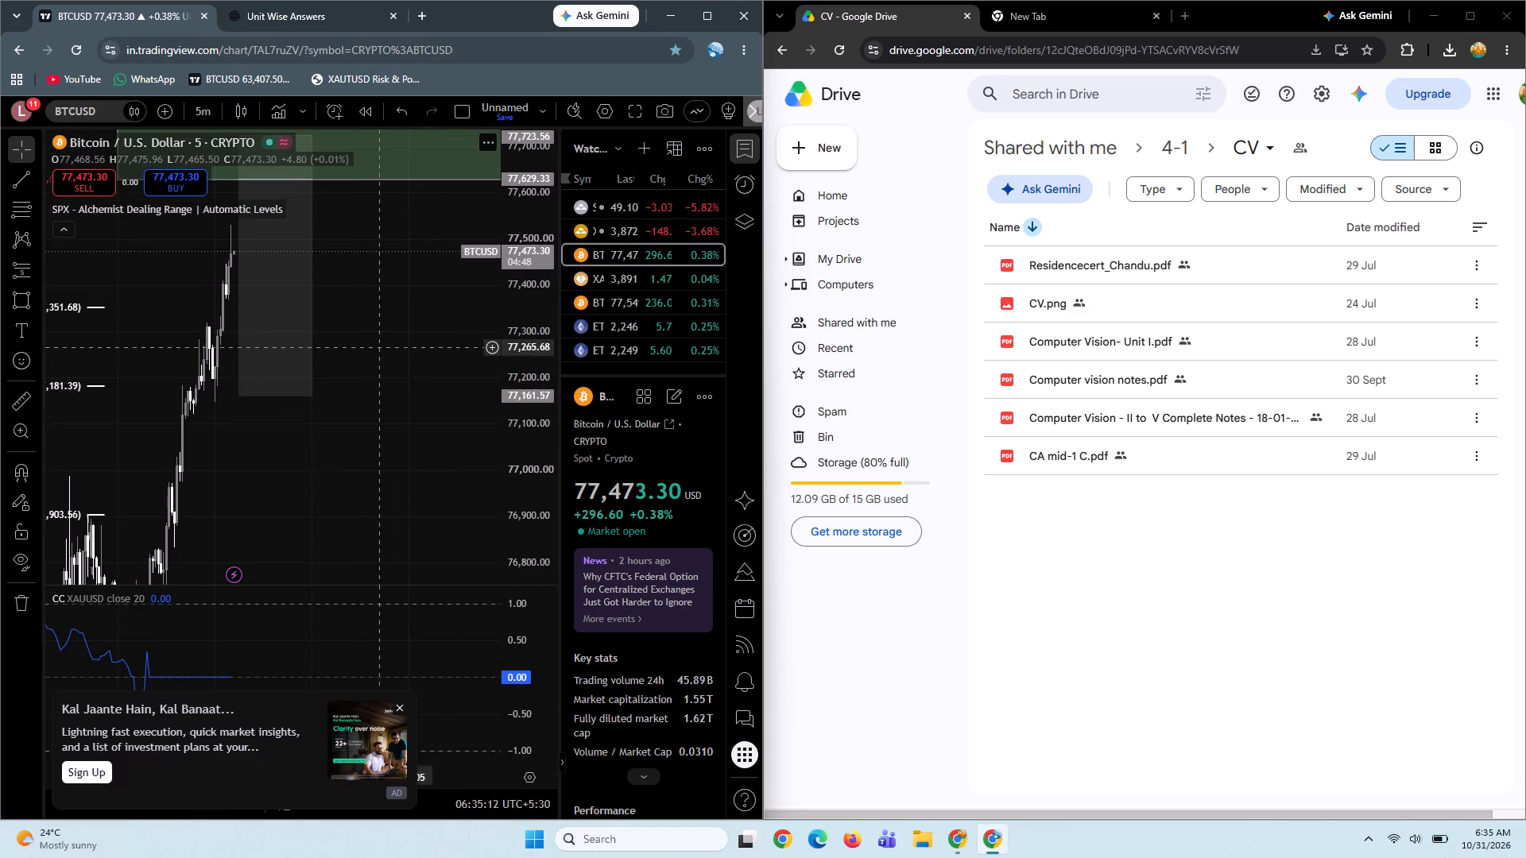
pyautogui.moveTo(349, 228); pyautogui.dragTo(446, 396)
pyautogui.scroll(1, 446, 396)
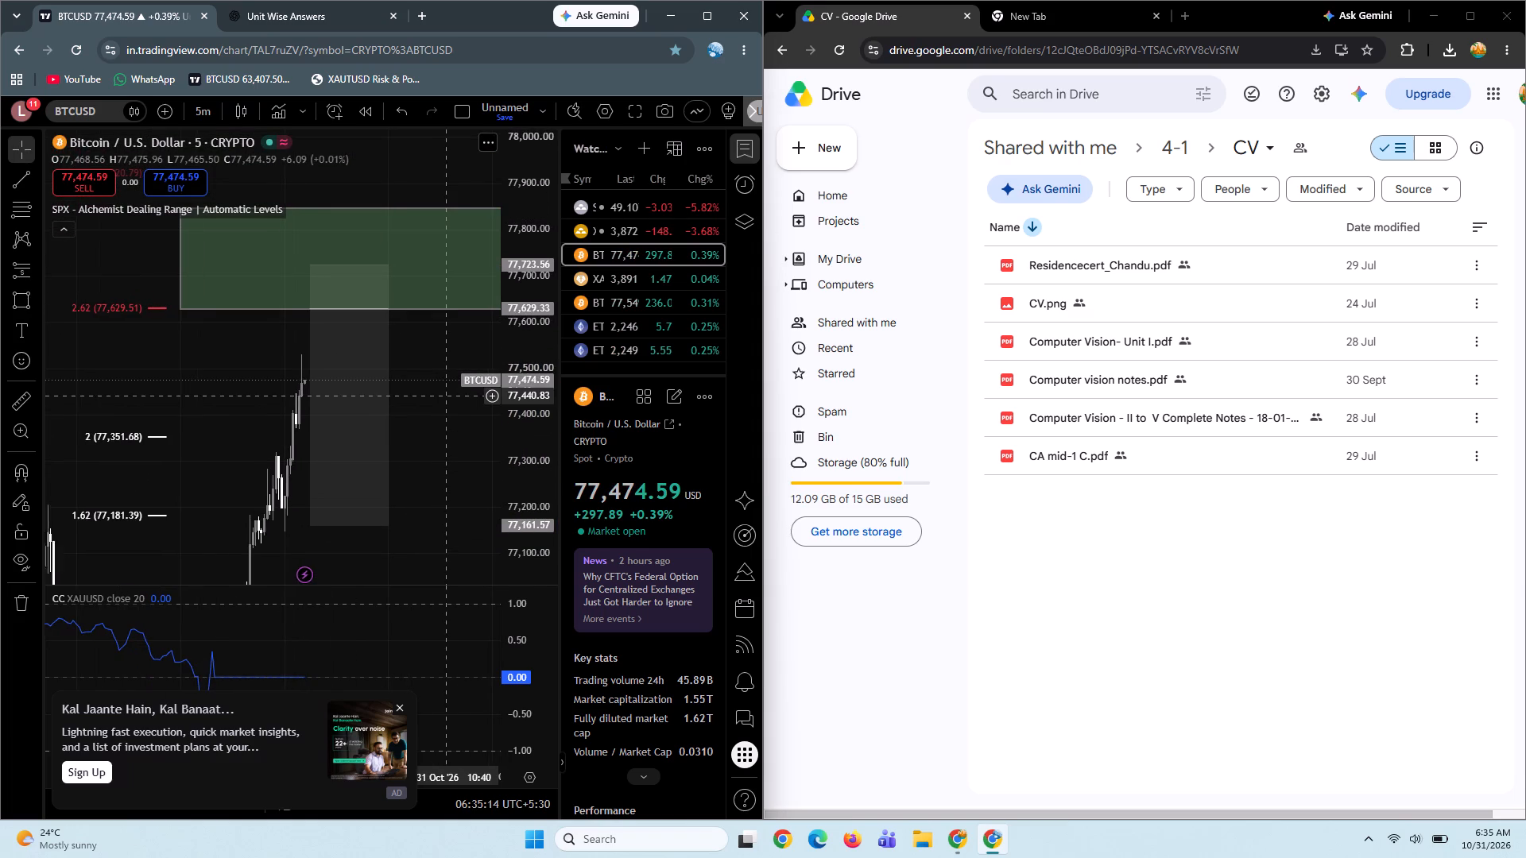
pyautogui.click(346, 416)
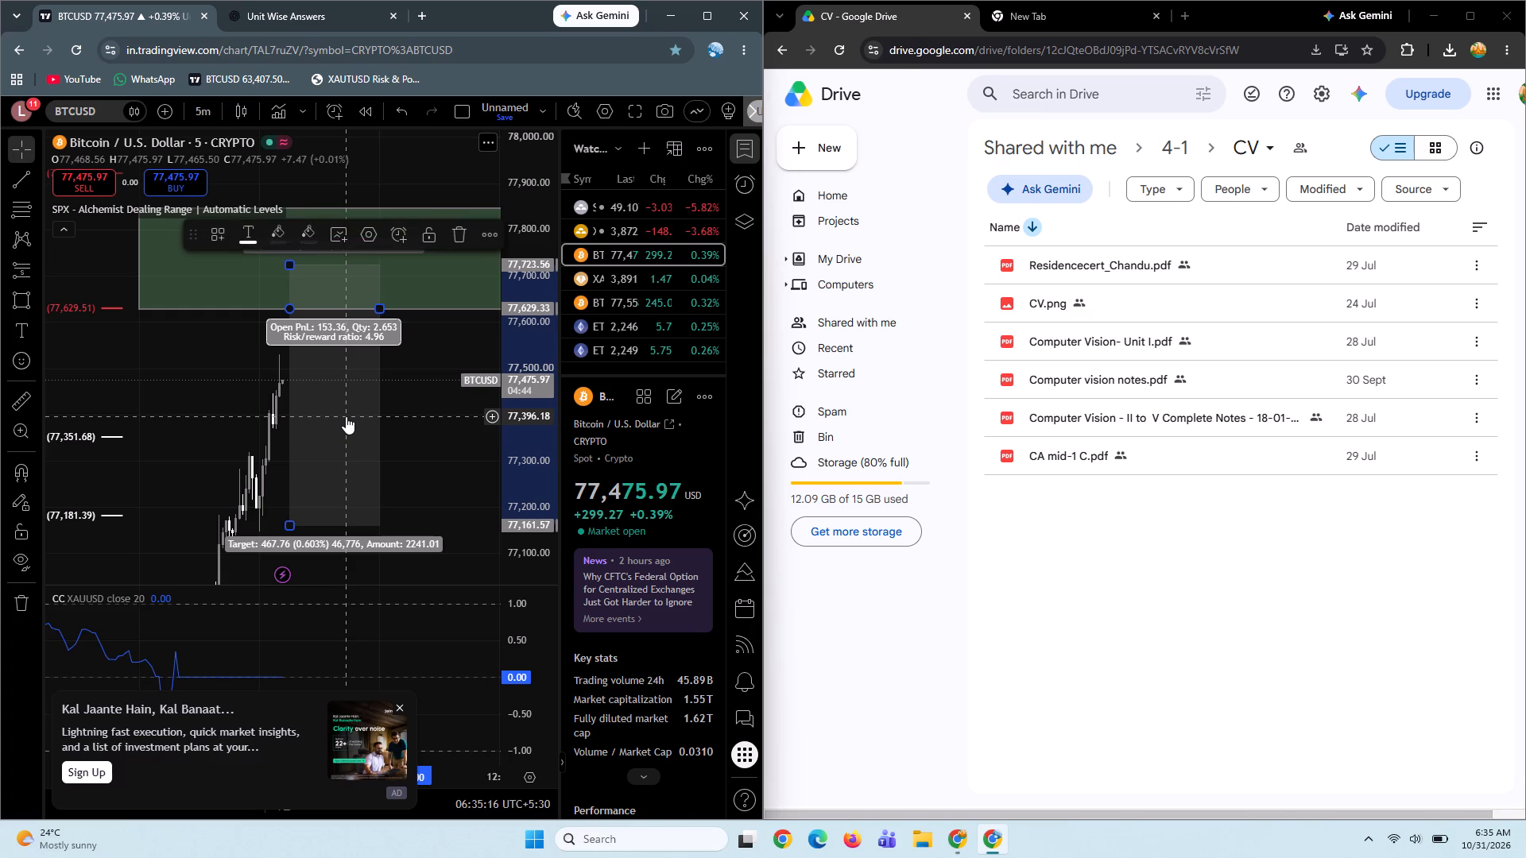
pyautogui.press('Right')
pyautogui.press('Right')
pyautogui.press('Right')
pyautogui.press('Right')
pyautogui.press('Right')
pyautogui.press('Right')
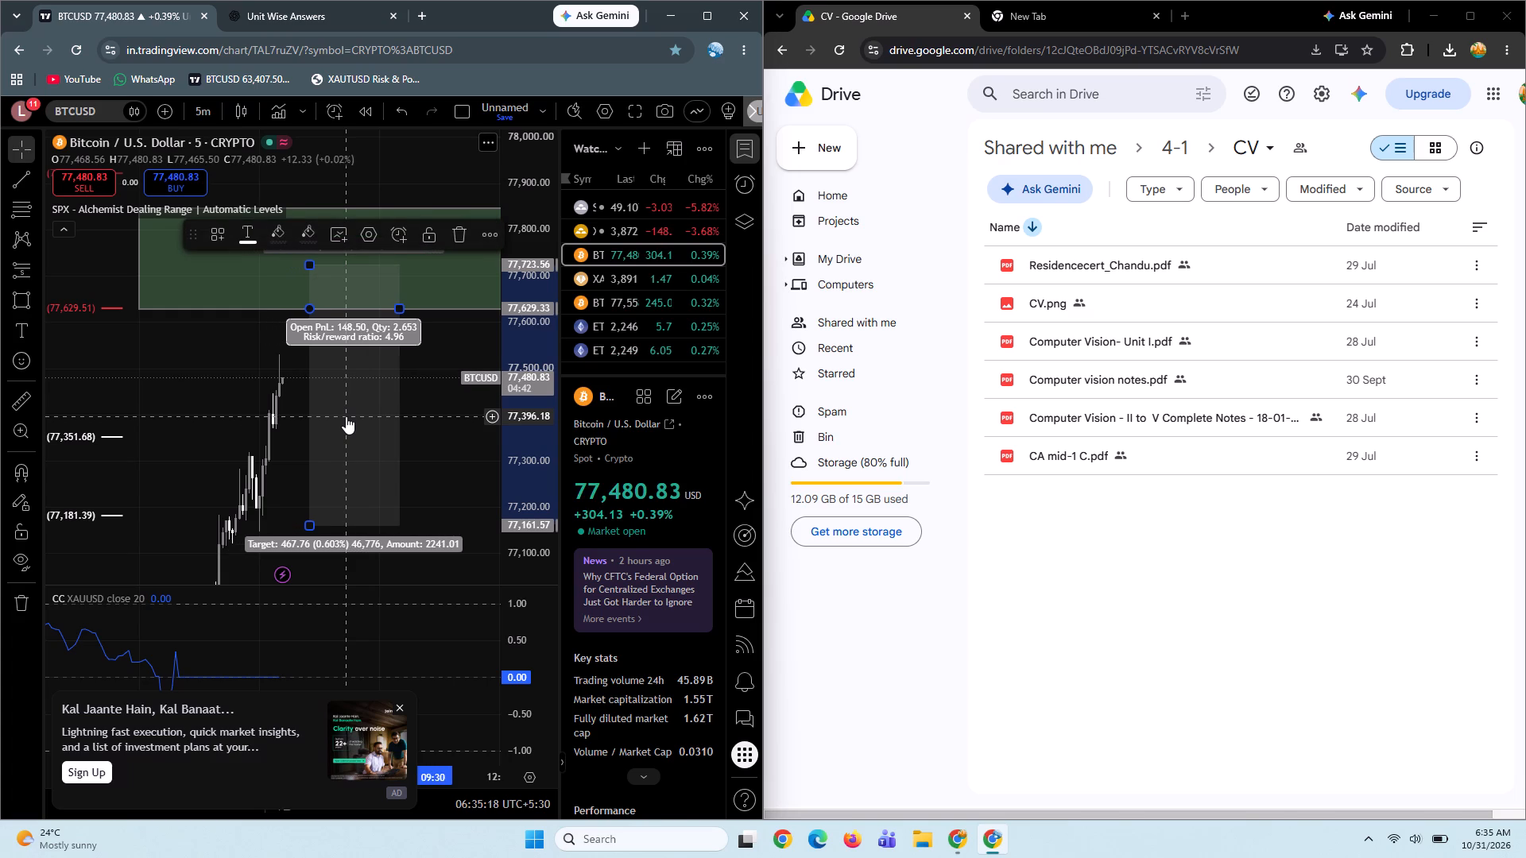
pyautogui.press('Left')
pyautogui.press('Left')
pyautogui.press('Left')
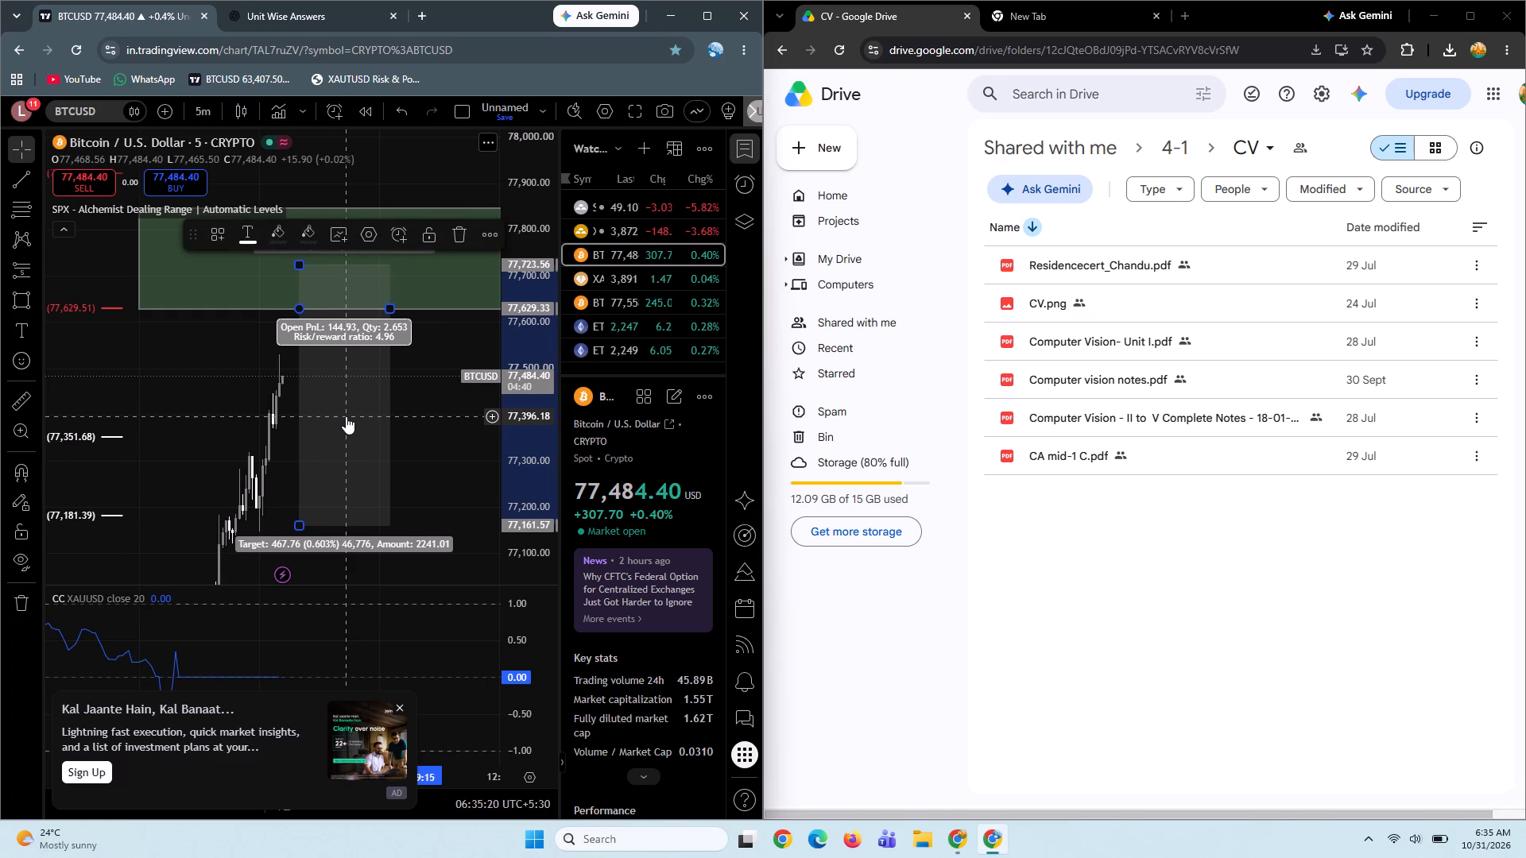
pyautogui.click(223, 431)
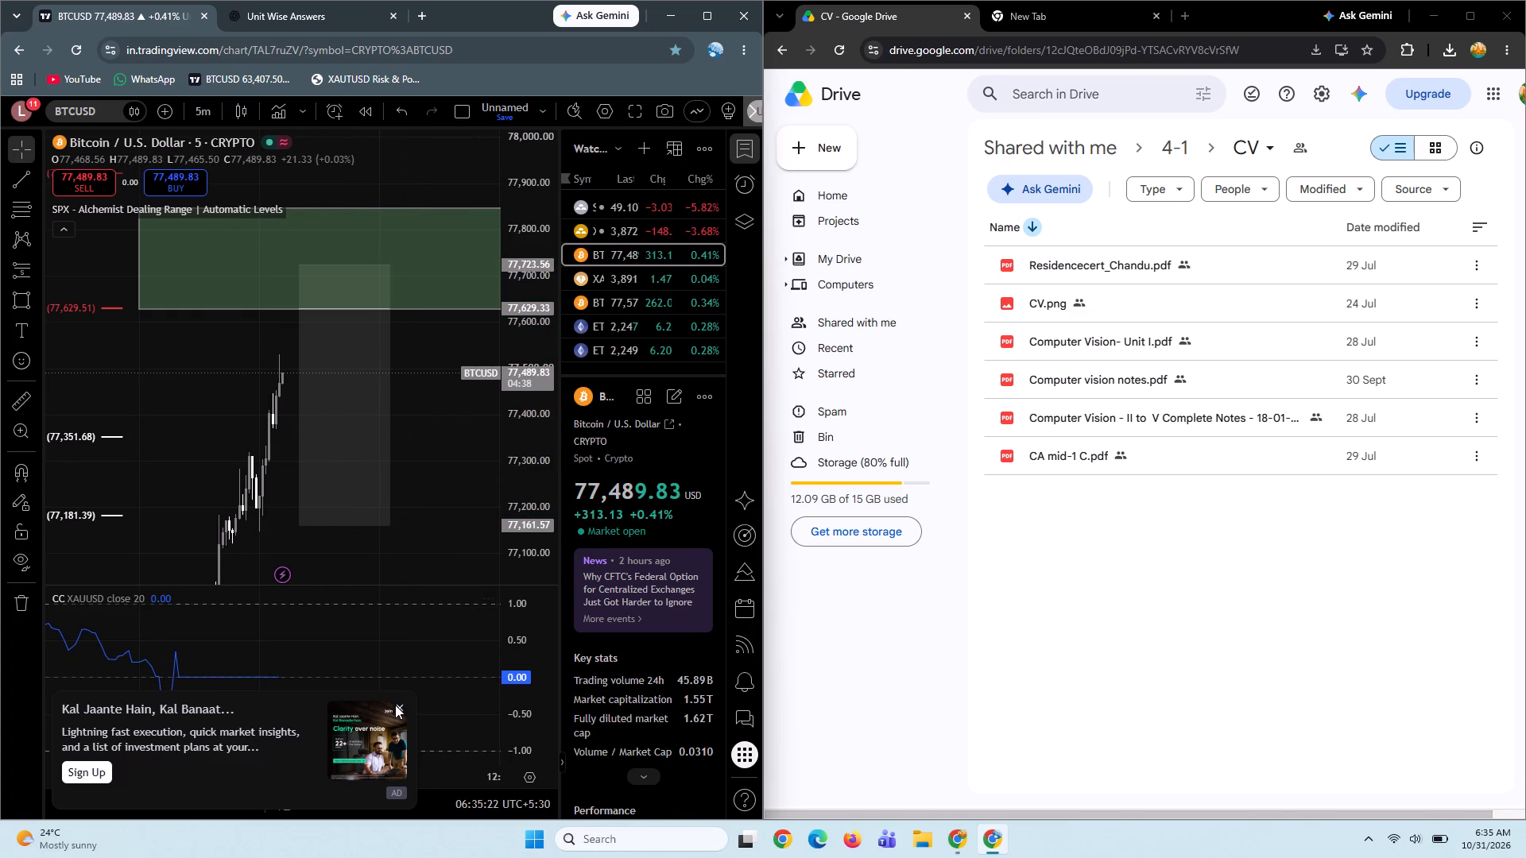
# Dismiss the advertisement covering the chart and close the ad-free upgrade offer.
pyautogui.click(395, 706)
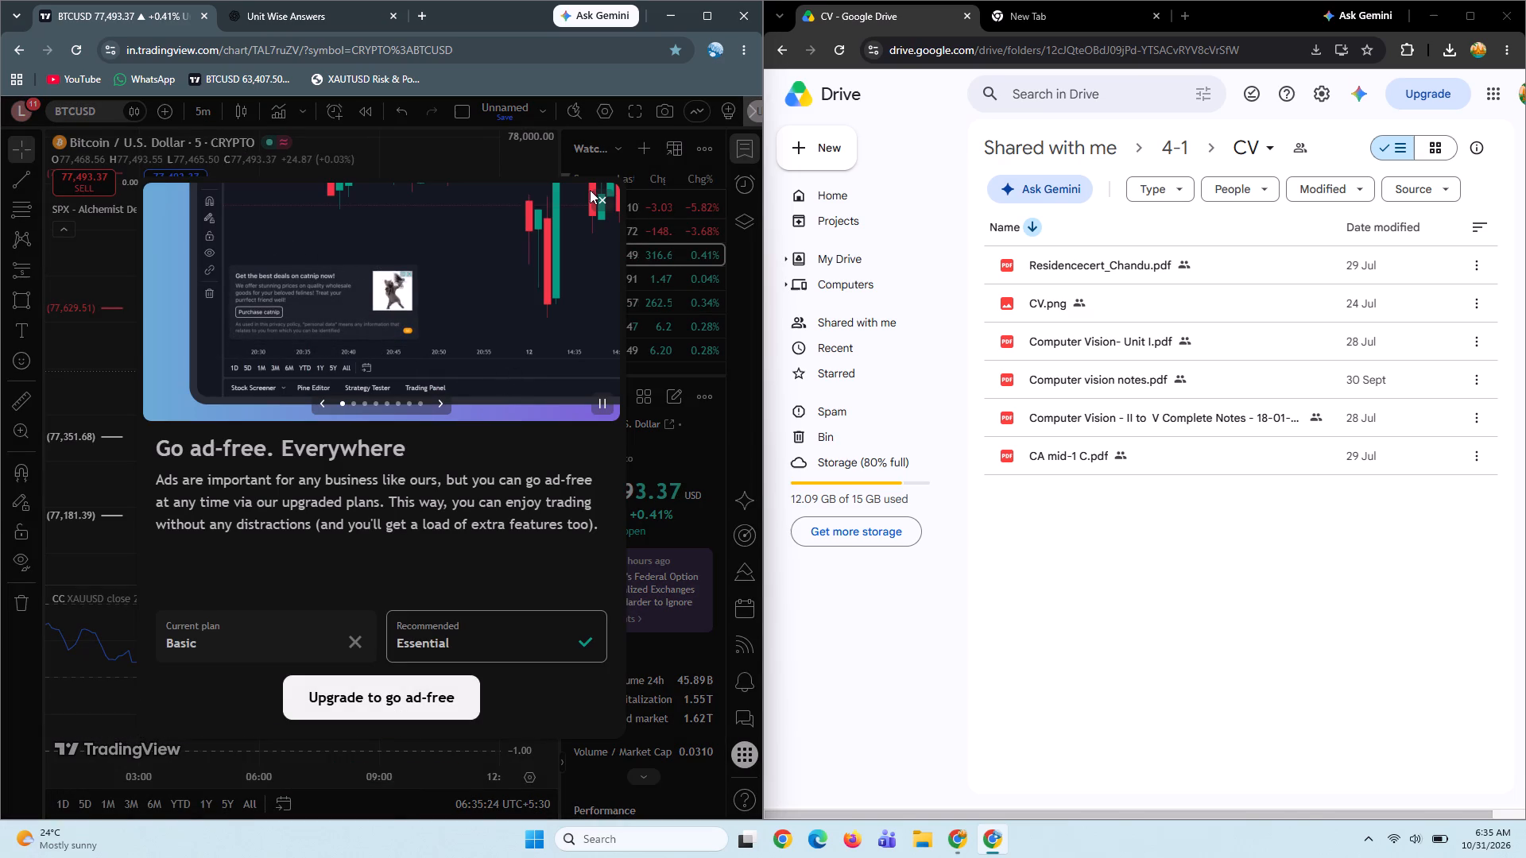
pyautogui.click(599, 195)
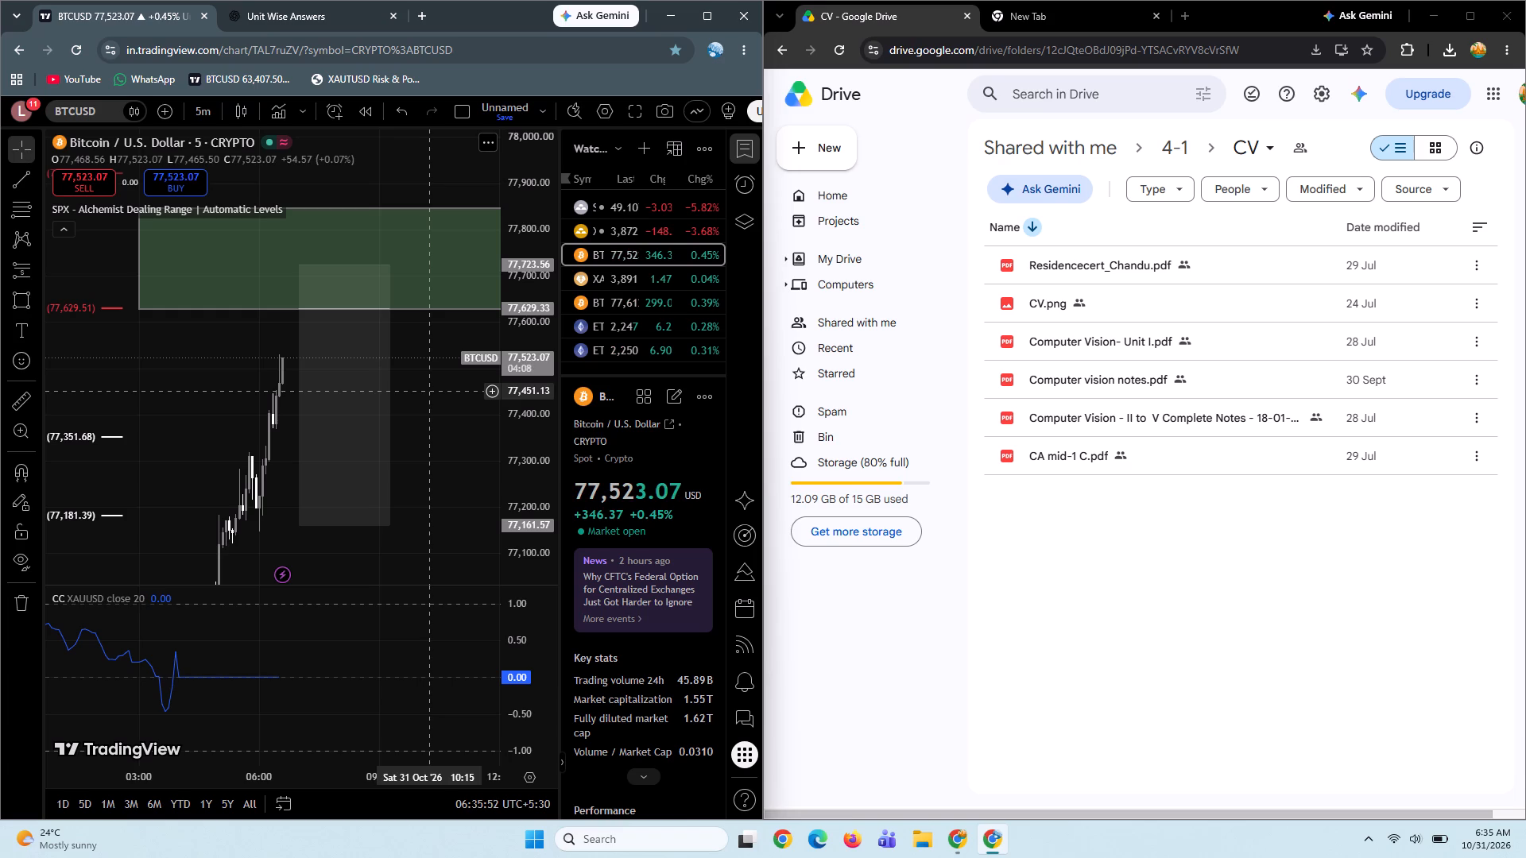
# Switch the BTCUSD chart interval to 4 hours.
pyautogui.moveTo(448, 437); pyautogui.dragTo(411, 435)
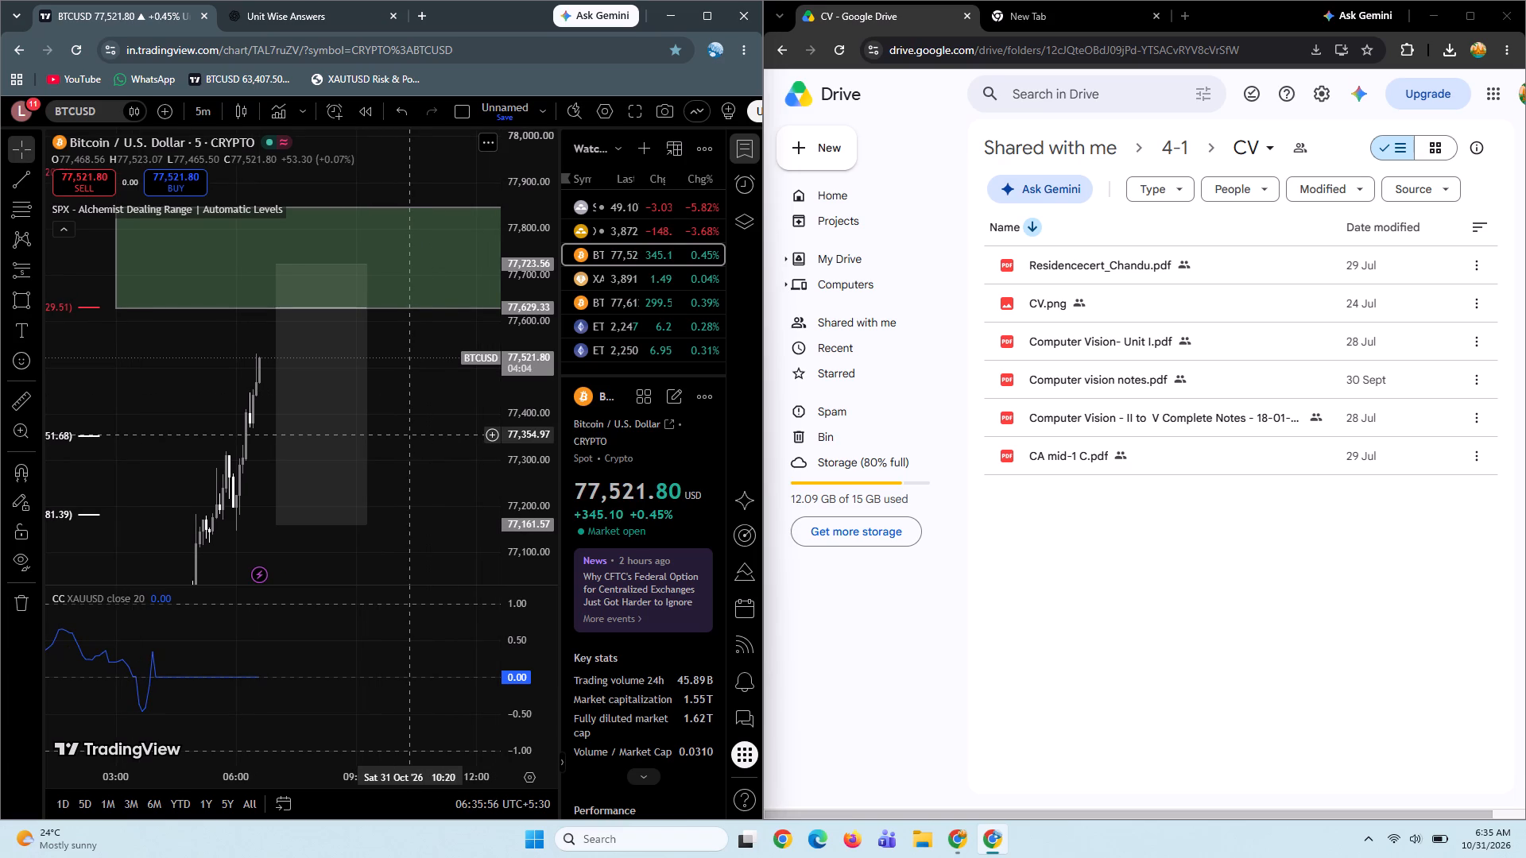
pyautogui.moveTo(431, 461); pyautogui.dragTo(409, 459)
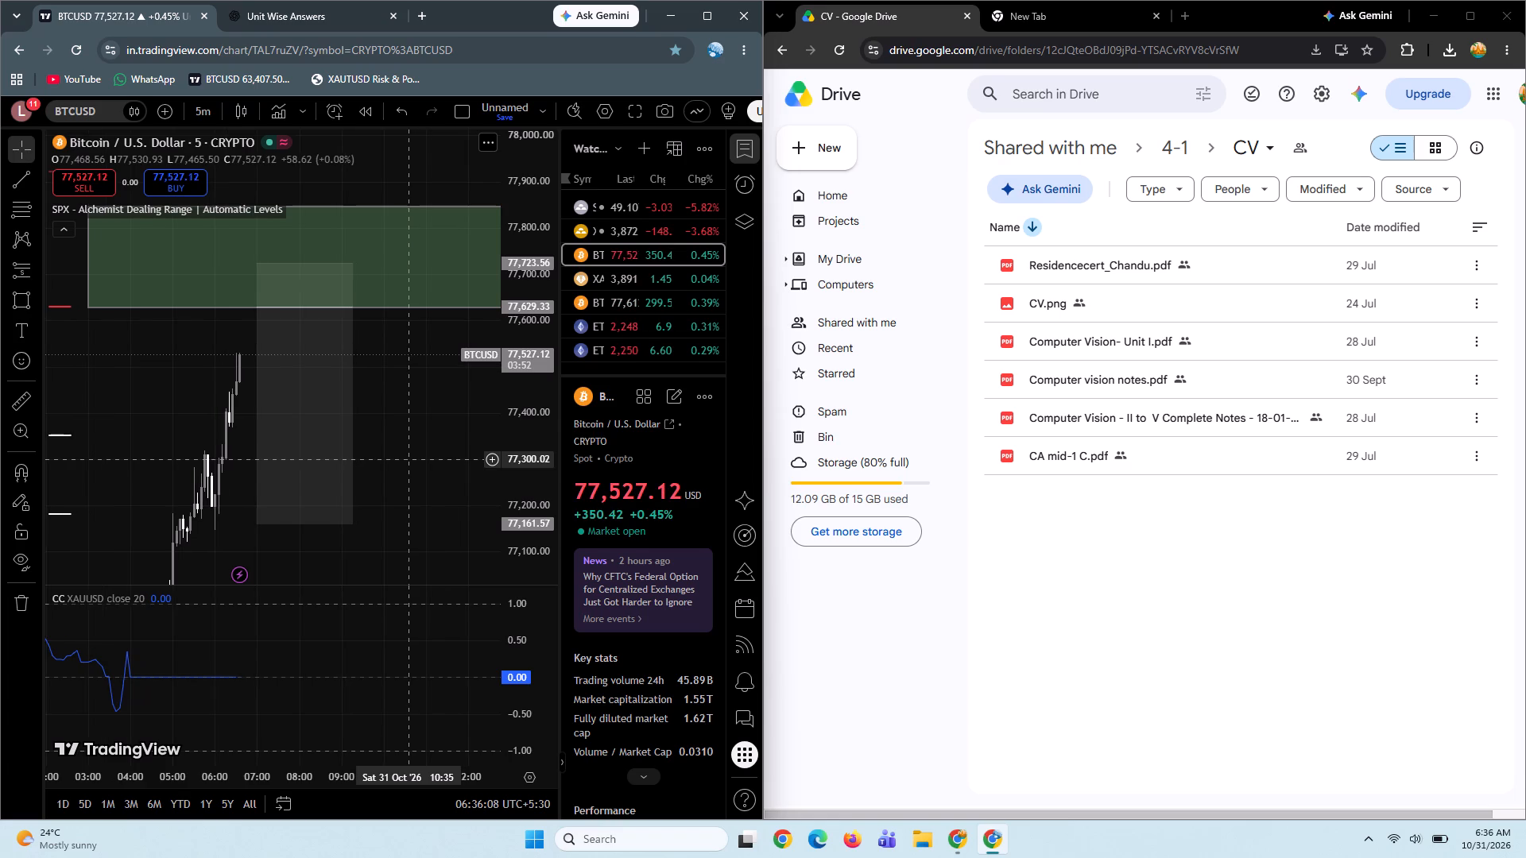
pyautogui.moveTo(391, 380); pyautogui.dragTo(431, 407)
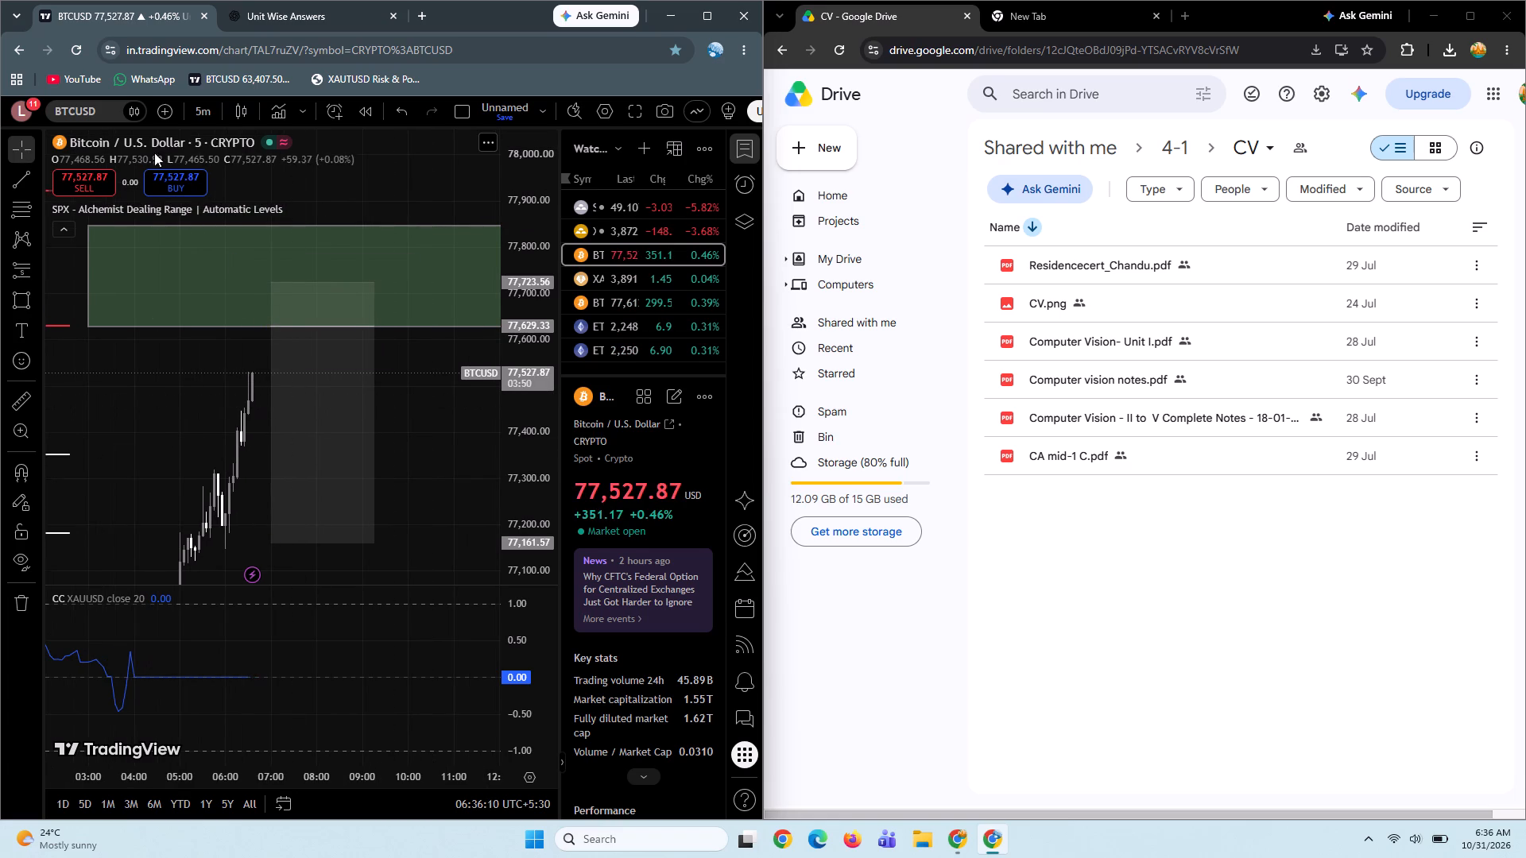
pyautogui.click(202, 106)
pyautogui.scroll(-1, 242, 578)
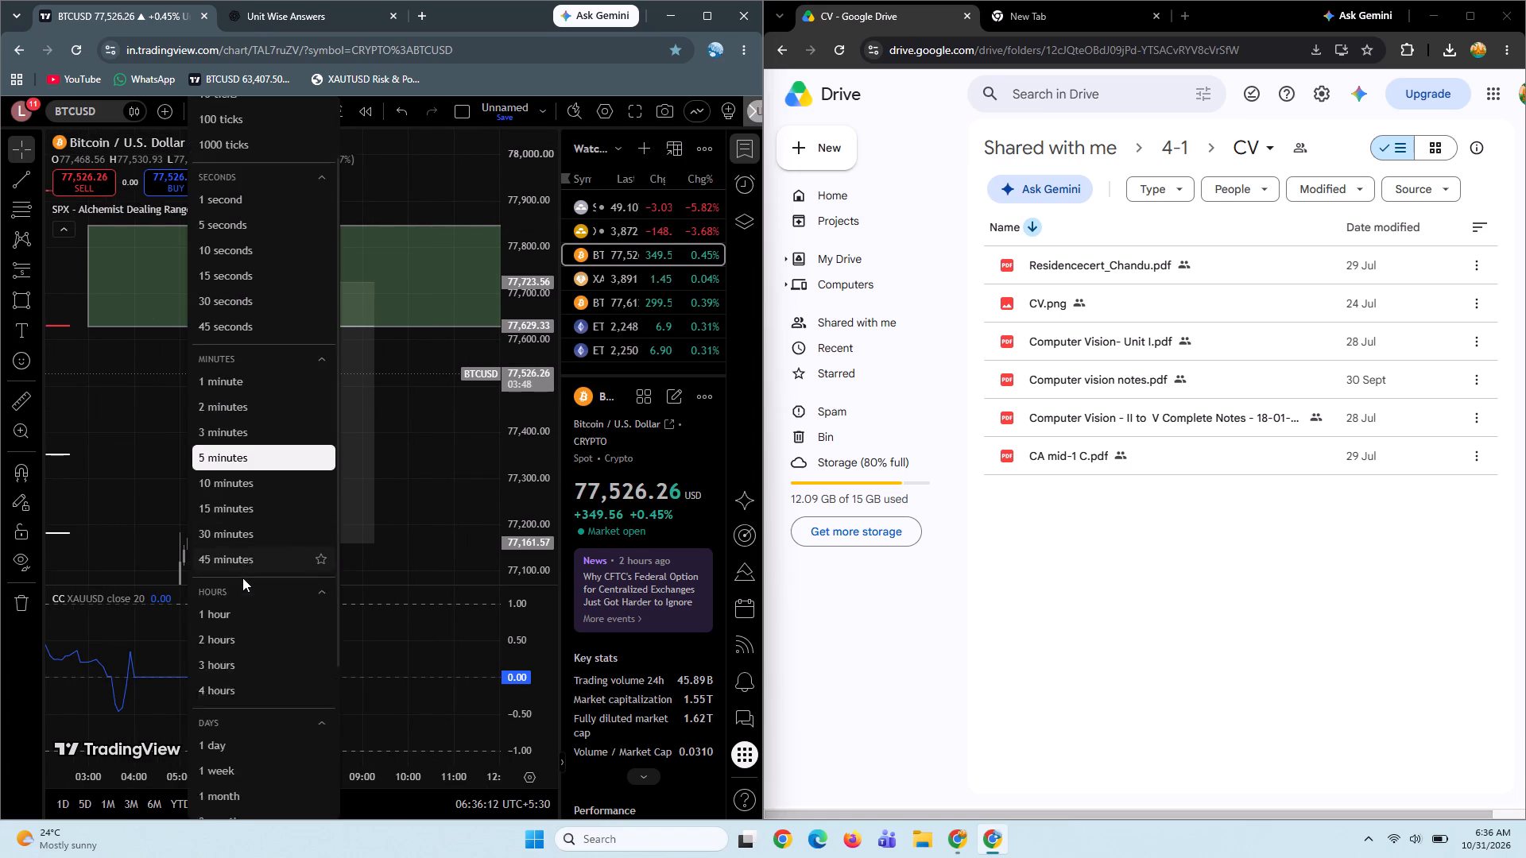
pyautogui.scroll(-1, 242, 578)
pyautogui.click(234, 620)
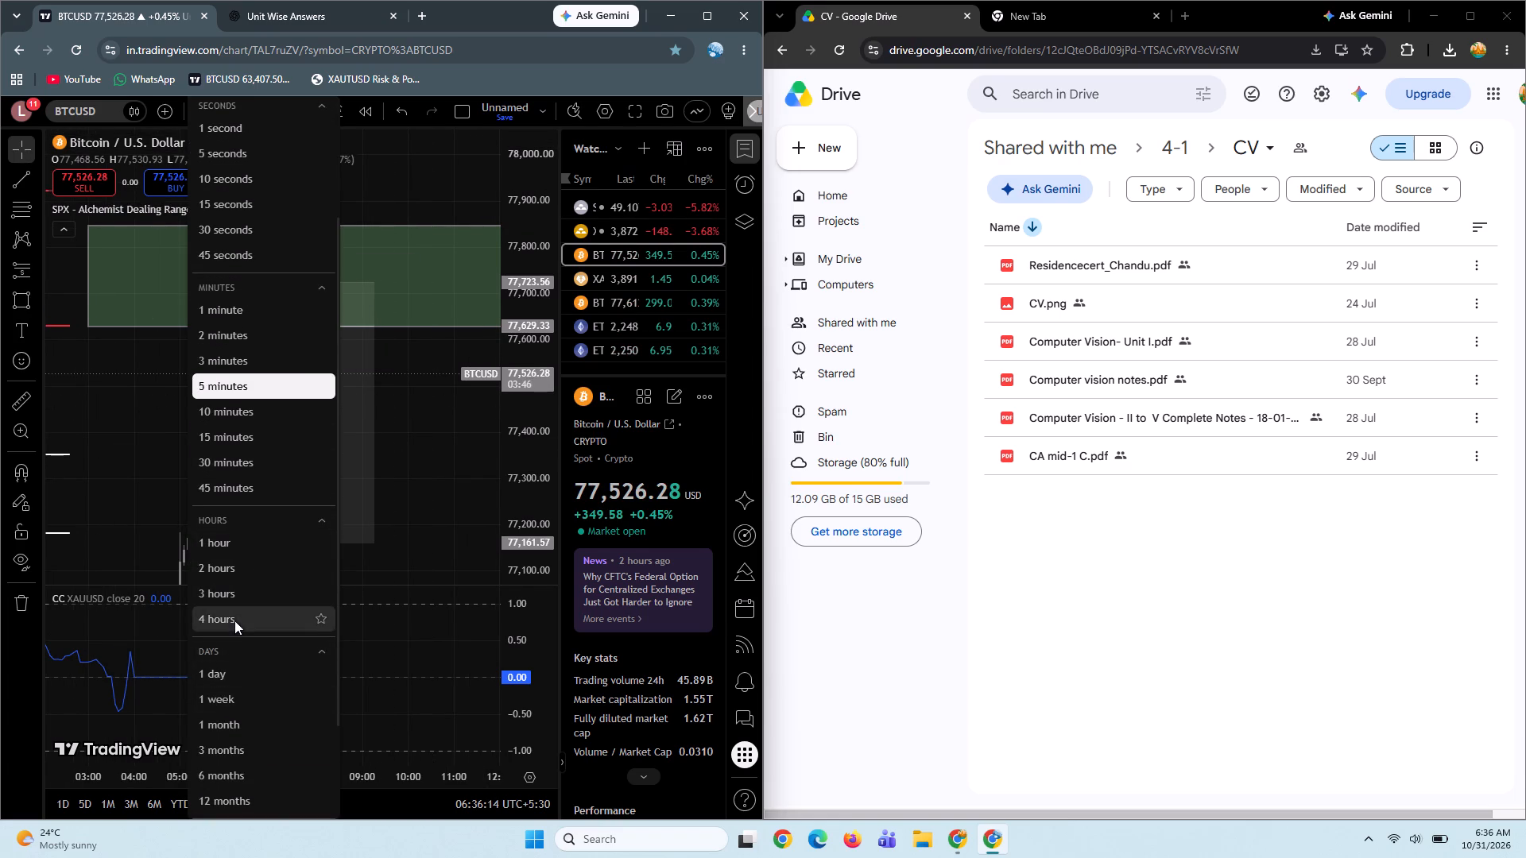
# Examine the recent 4-hour candles around the green zone and the levels below it.
pyautogui.moveTo(176, 400); pyautogui.dragTo(432, 357)
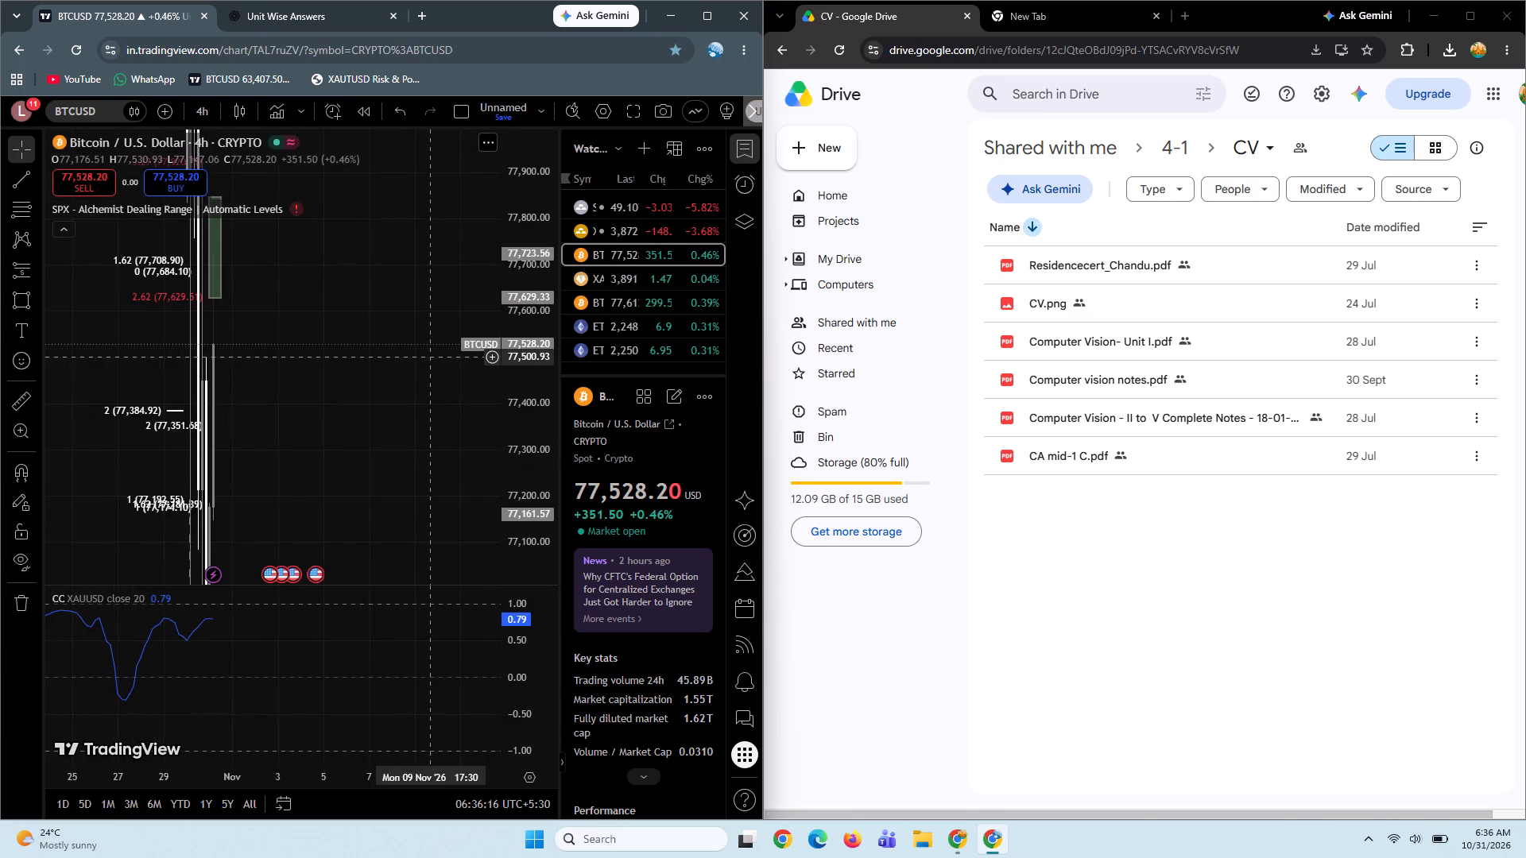
pyautogui.moveTo(529, 199); pyautogui.dragTo(514, 492)
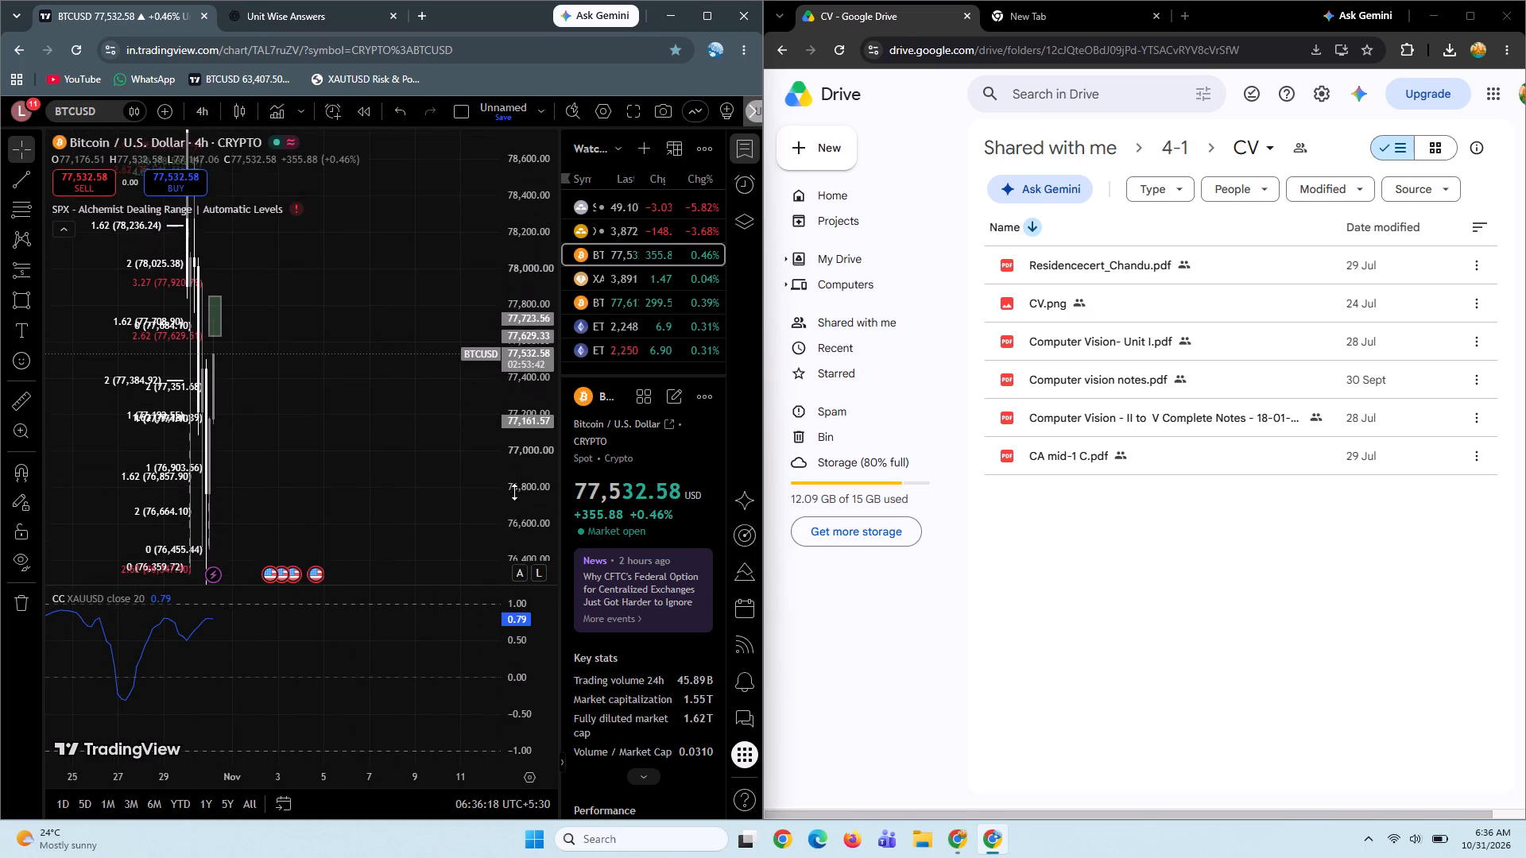
pyautogui.moveTo(514, 492); pyautogui.dragTo(521, 543)
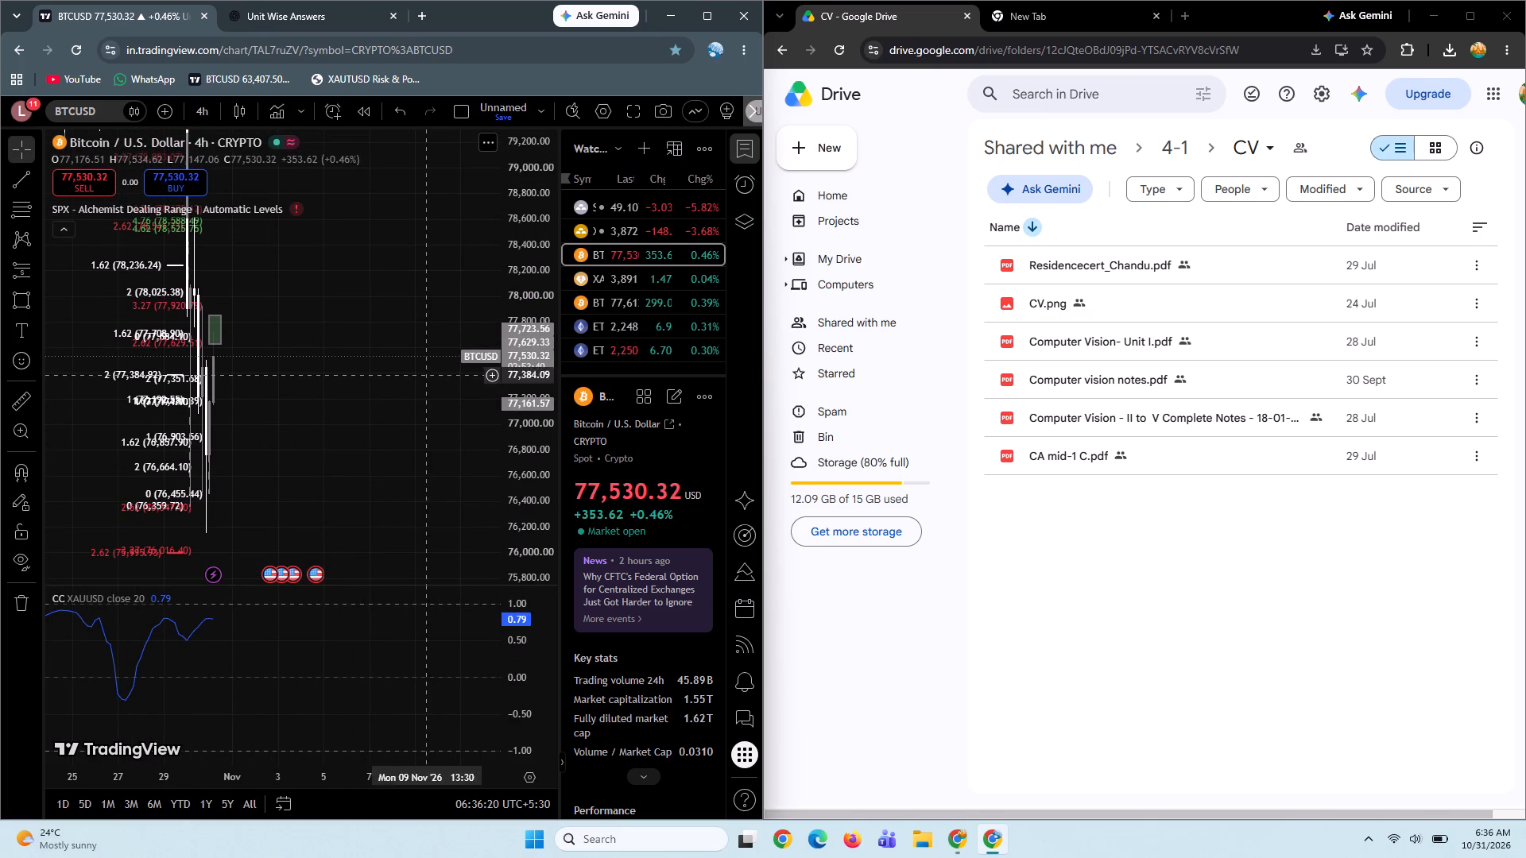
pyautogui.moveTo(370, 296); pyautogui.dragTo(409, 280)
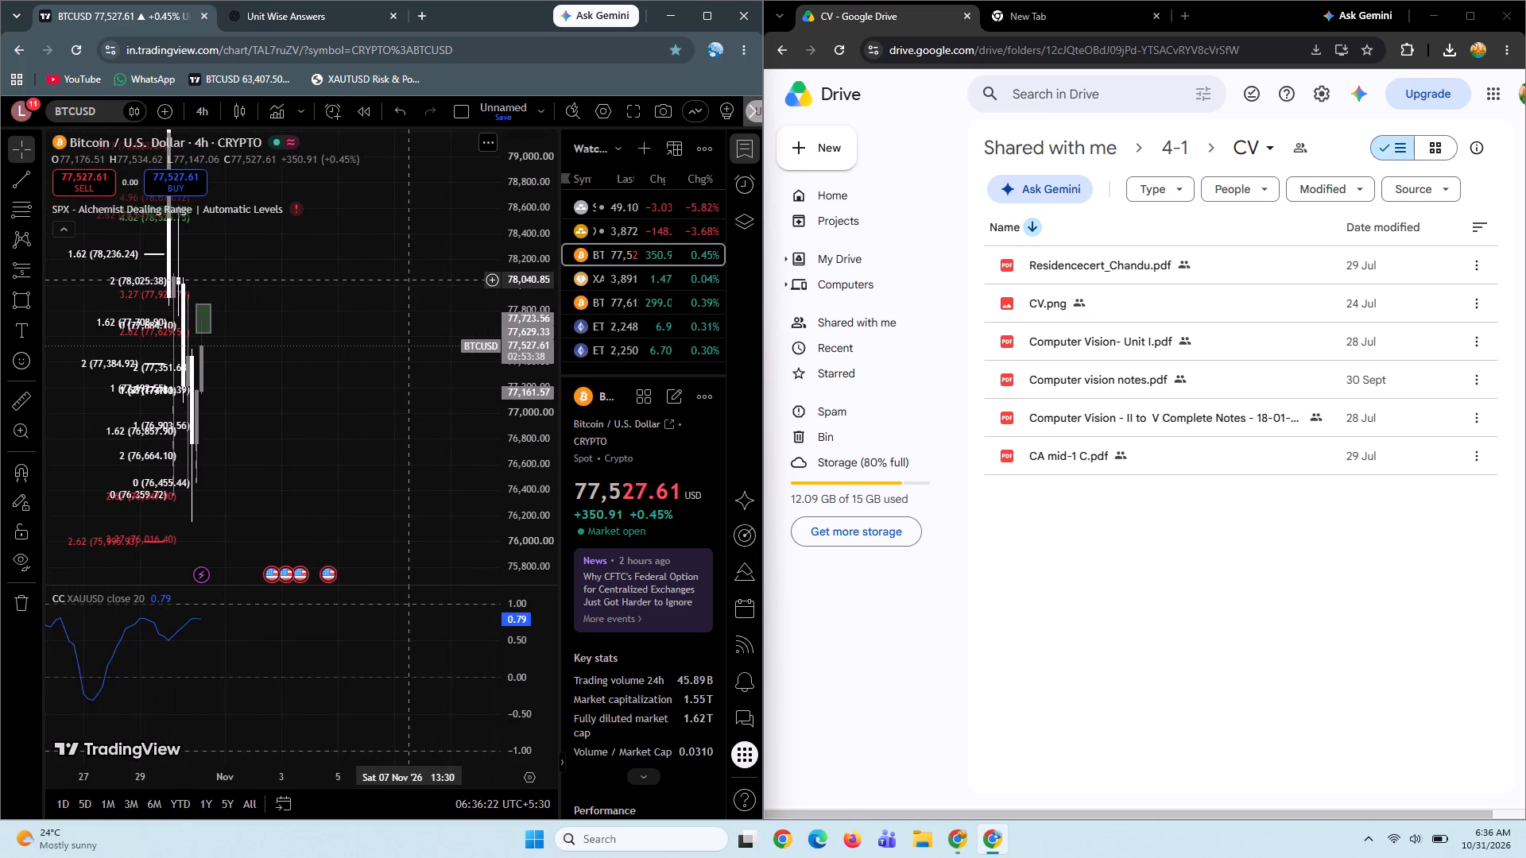
pyautogui.moveTo(272, 273); pyautogui.dragTo(449, 259)
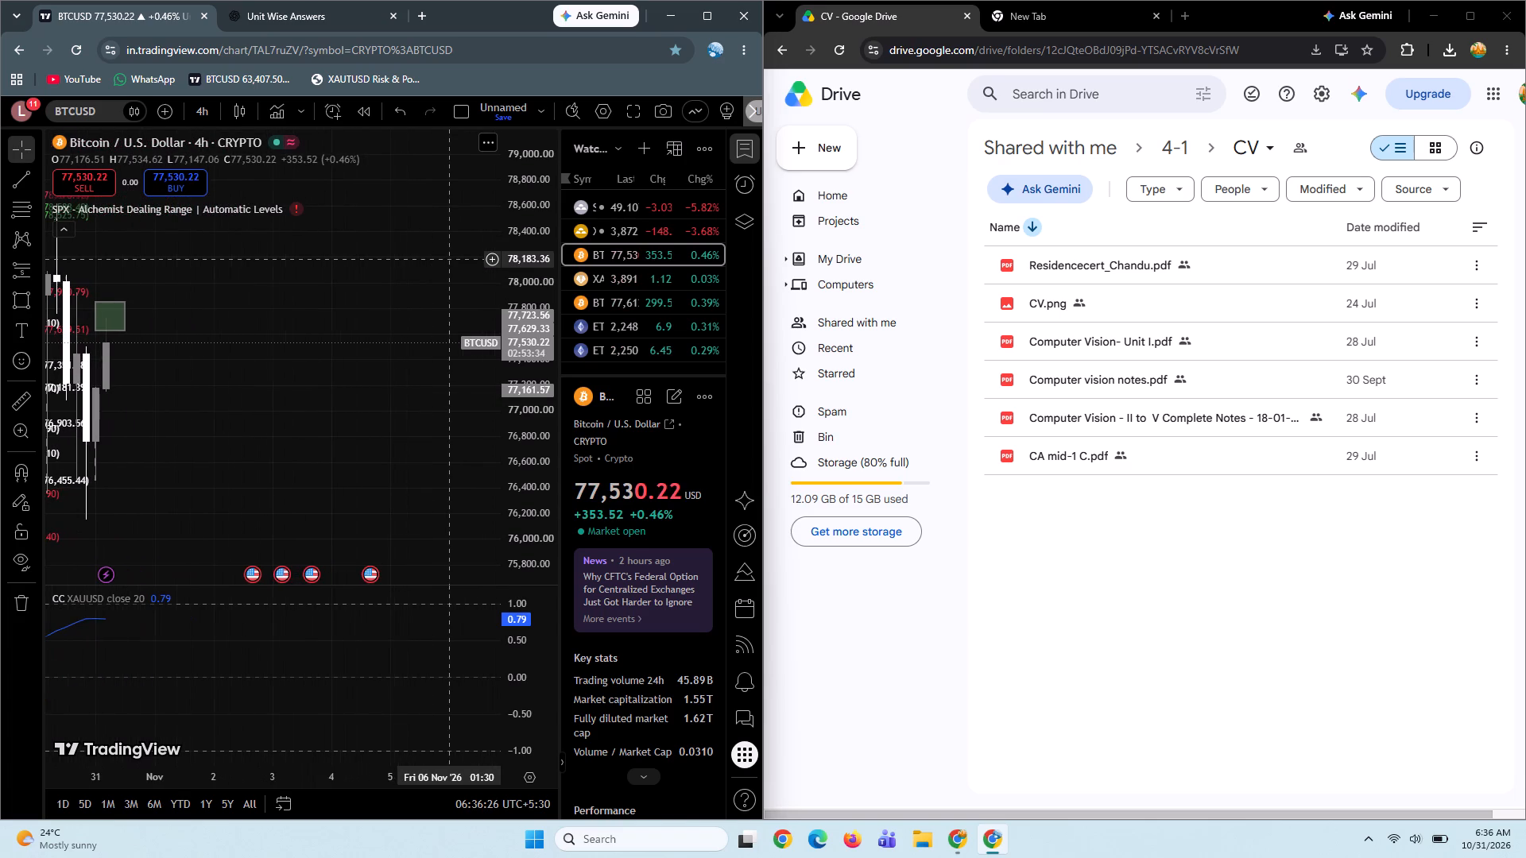
pyautogui.moveTo(258, 276); pyautogui.dragTo(477, 296)
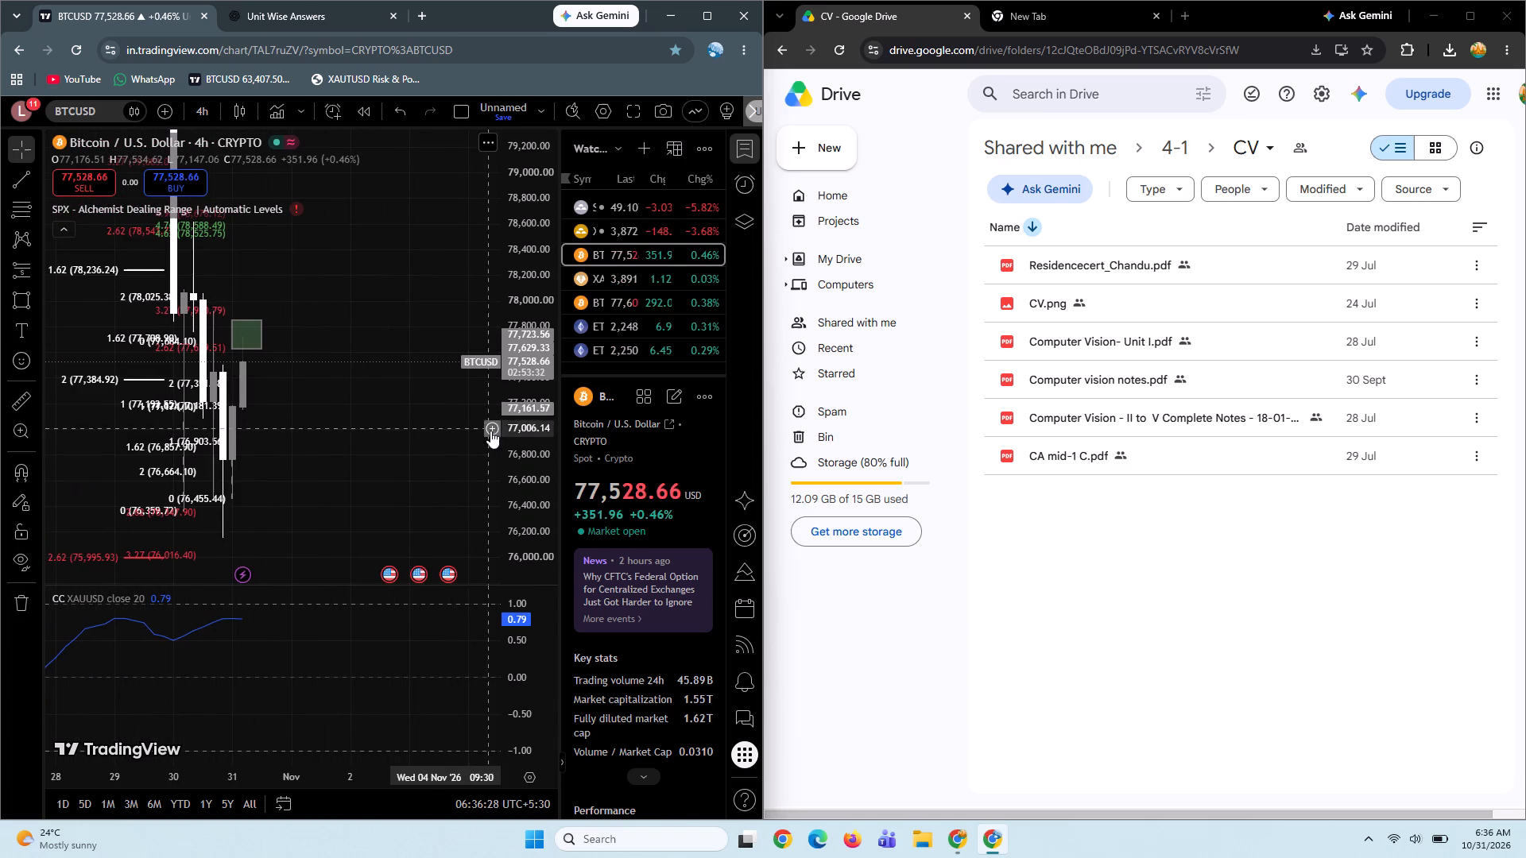
pyautogui.moveTo(528, 417); pyautogui.dragTo(536, 136)
pyautogui.moveTo(331, 278); pyautogui.dragTo(367, 300)
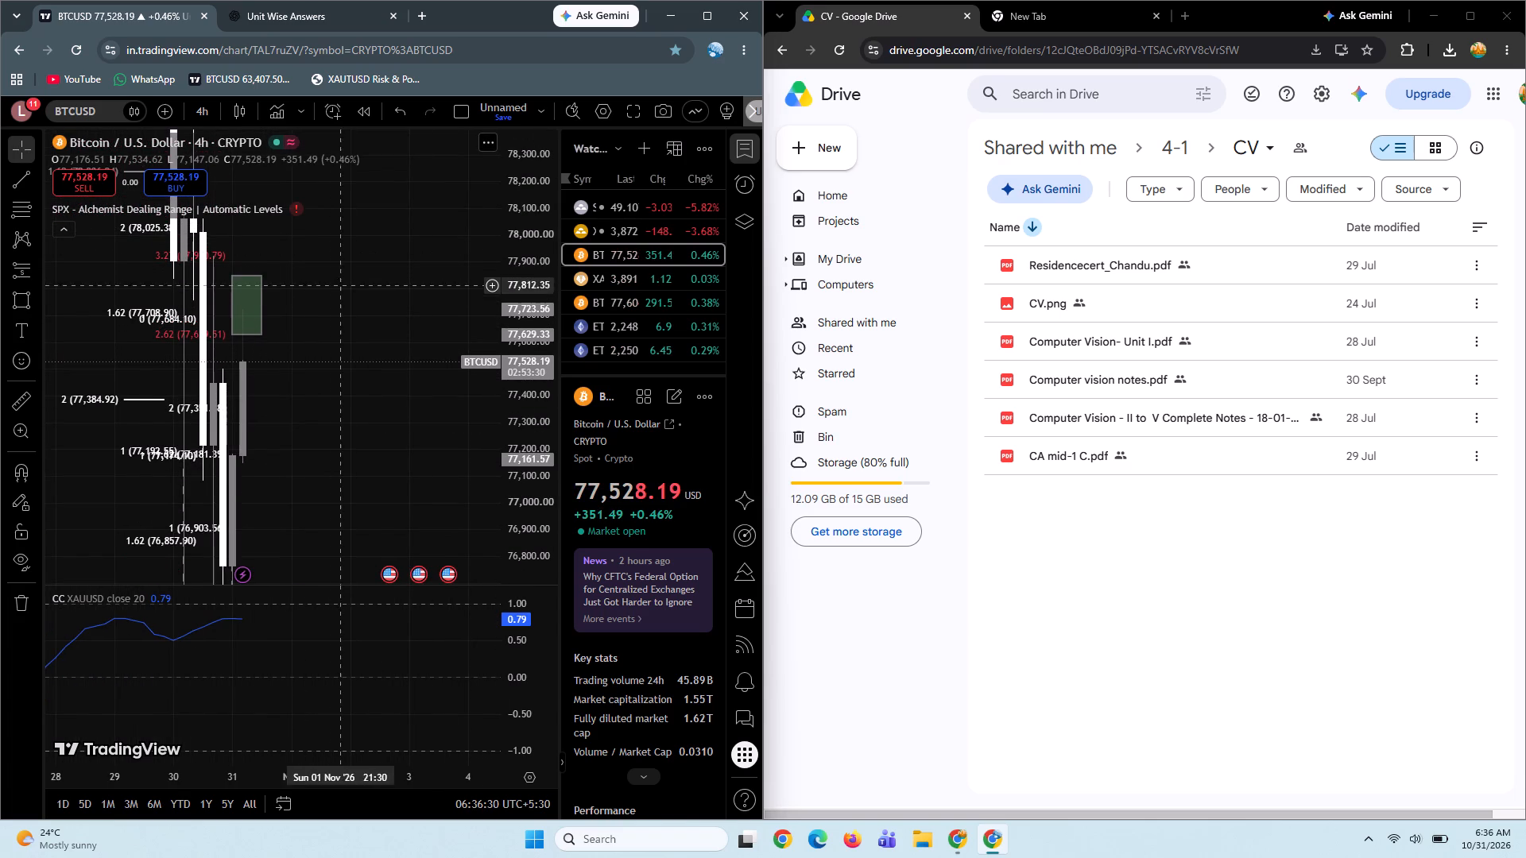
pyautogui.moveTo(367, 300); pyautogui.dragTo(397, 309)
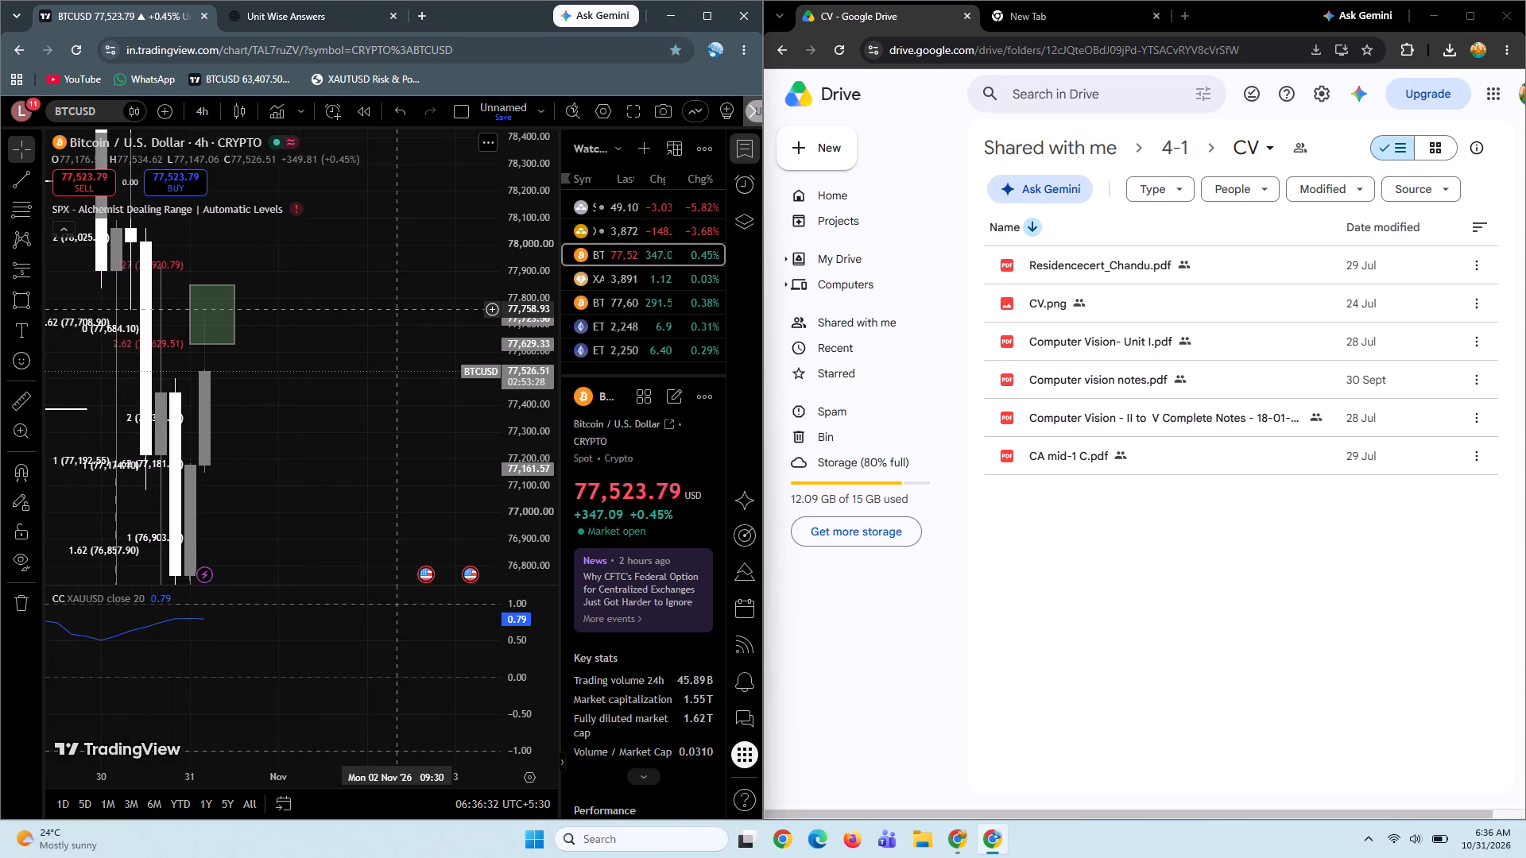
pyautogui.moveTo(229, 255); pyautogui.dragTo(430, 269)
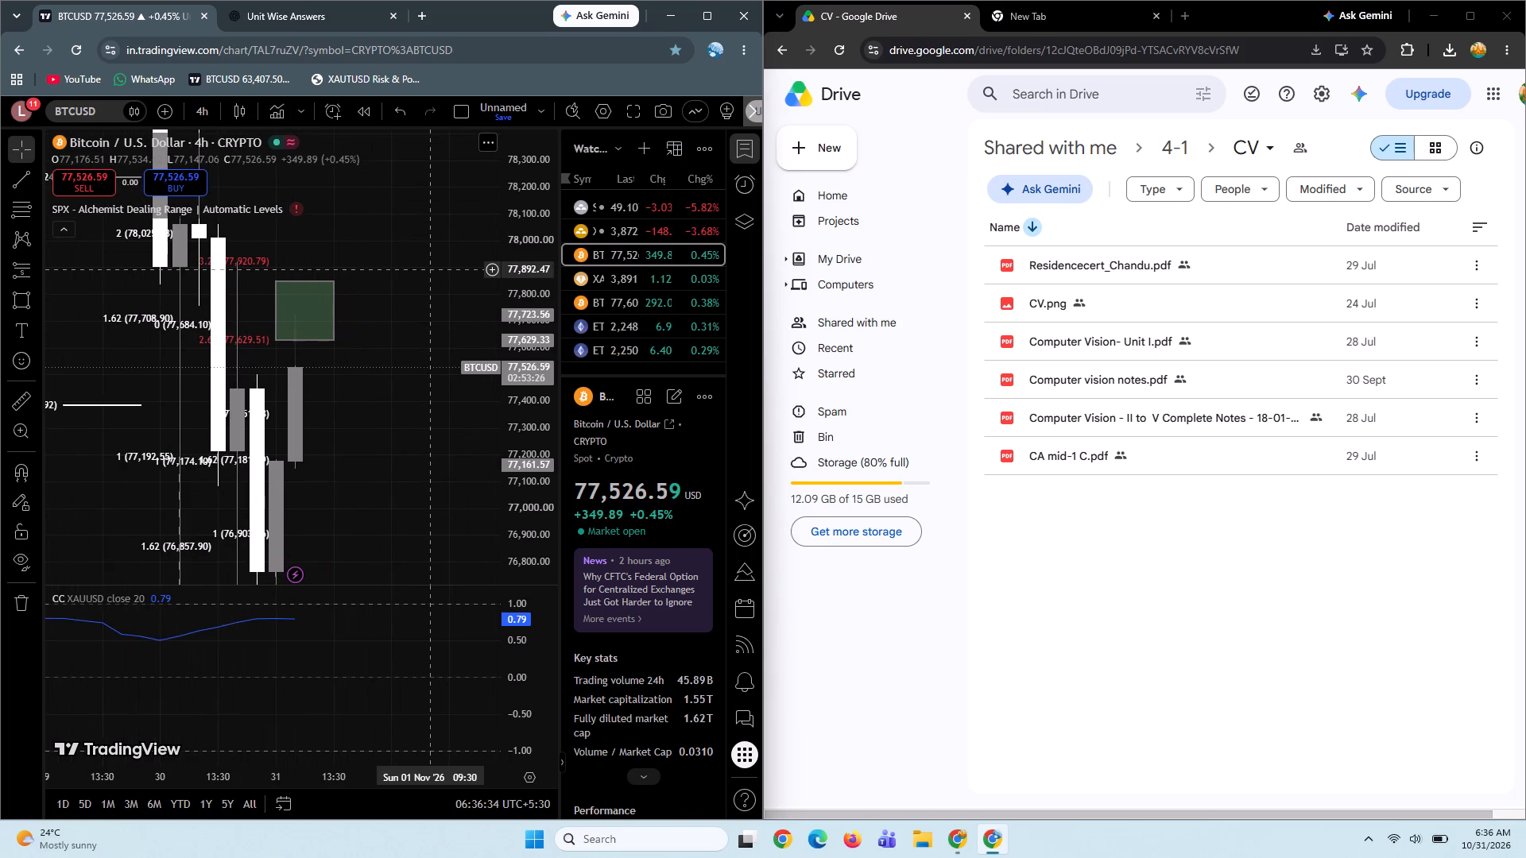
# Draw a rectangle from 77,448.58 at Fri 30 Oct 17:30 up to about 77,932 at Sat 31 Oct 17:30.
pyautogui.click(18, 300)
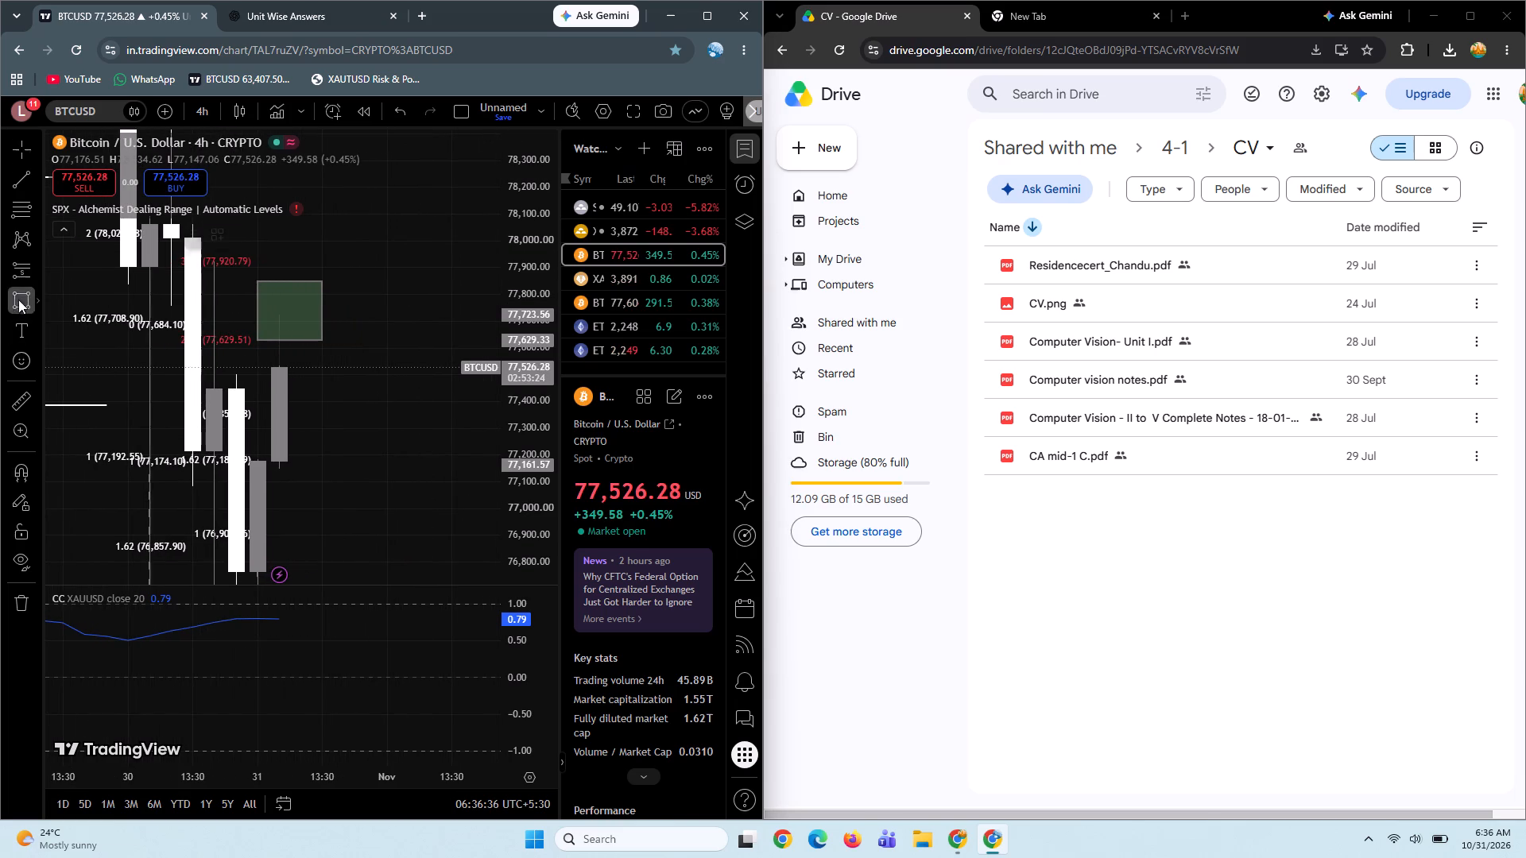
pyautogui.keyDown('ctrl'); pyautogui.keyDown('shift'); pyautogui.click(221, 388); pyautogui.keyUp('shift'); pyautogui.keyUp('ctrl')
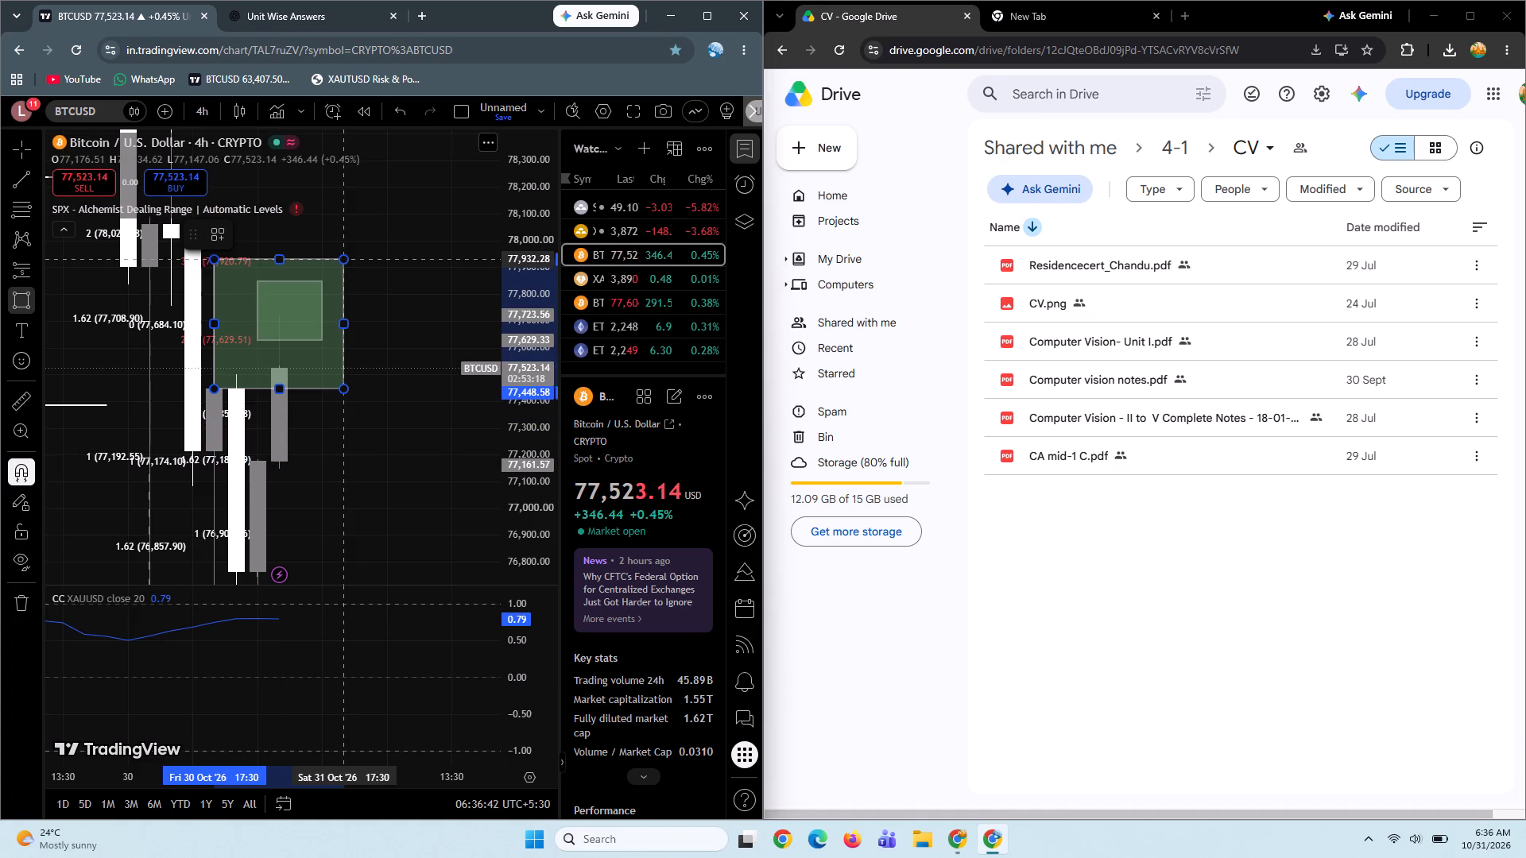
pyautogui.keyDown('ctrl'); pyautogui.keyDown('shift'); pyautogui.click(204, 252); pyautogui.keyUp('shift'); pyautogui.keyUp('ctrl')
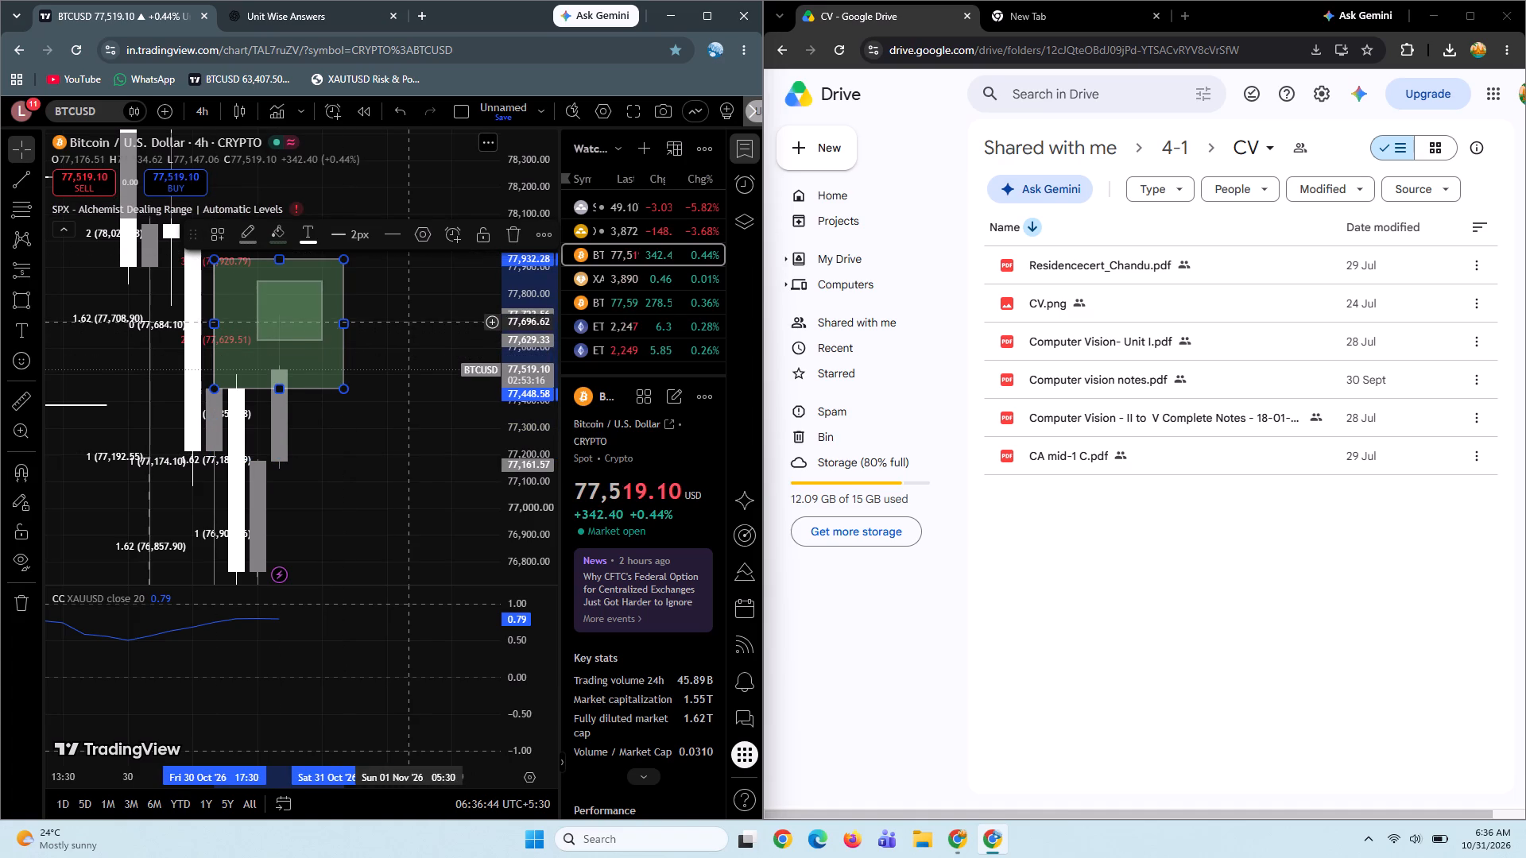
pyautogui.moveTo(398, 320); pyautogui.dragTo(420, 360)
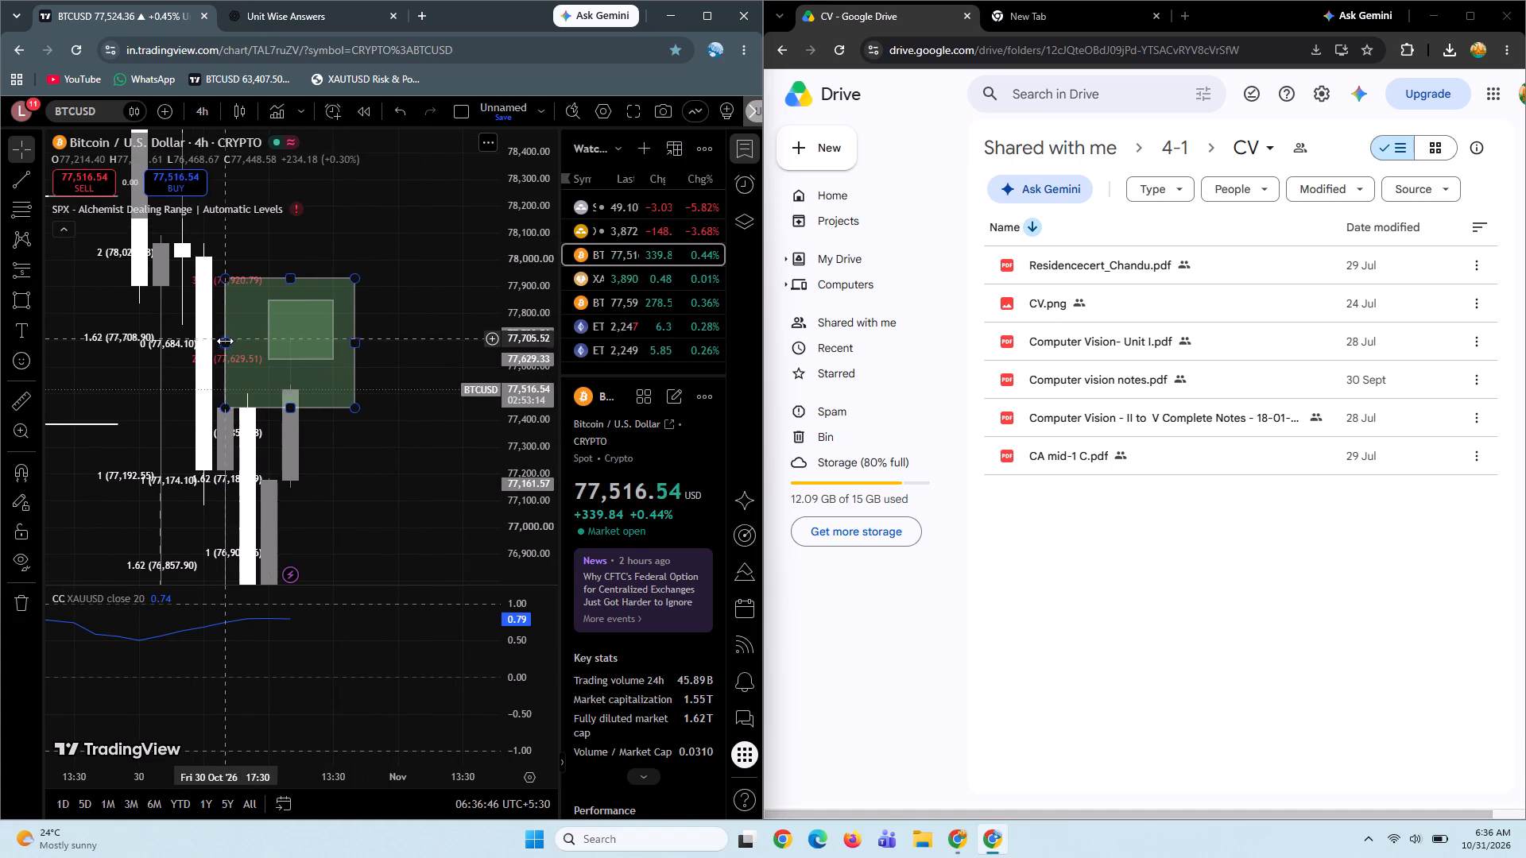
# Measure the price range along the new rectangle's left edge, moving the floating drawing controls clear of the read-out.
pyautogui.click(224, 341)
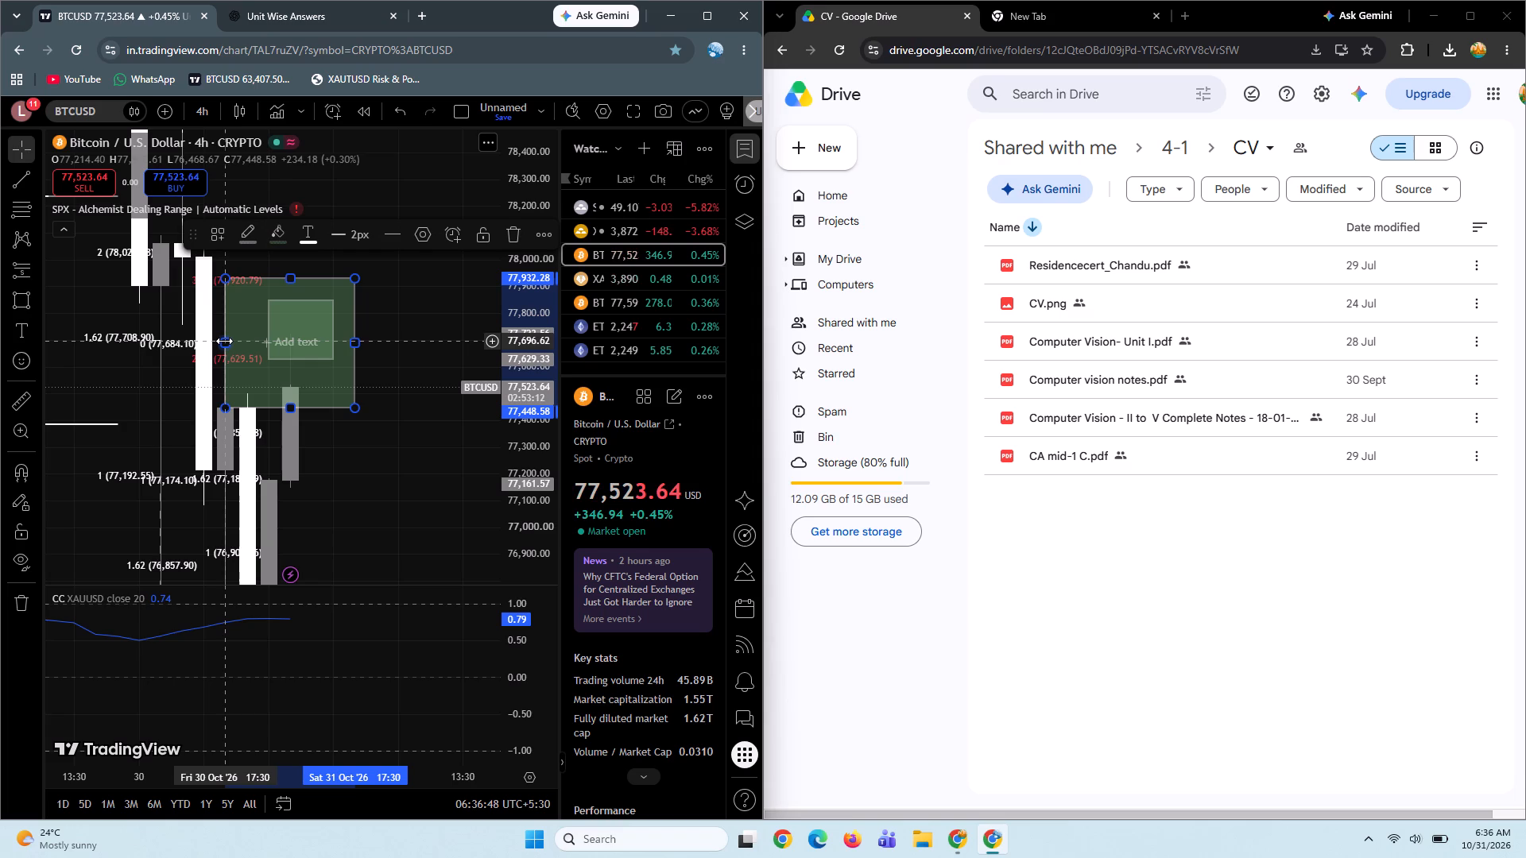
pyautogui.click(21, 396)
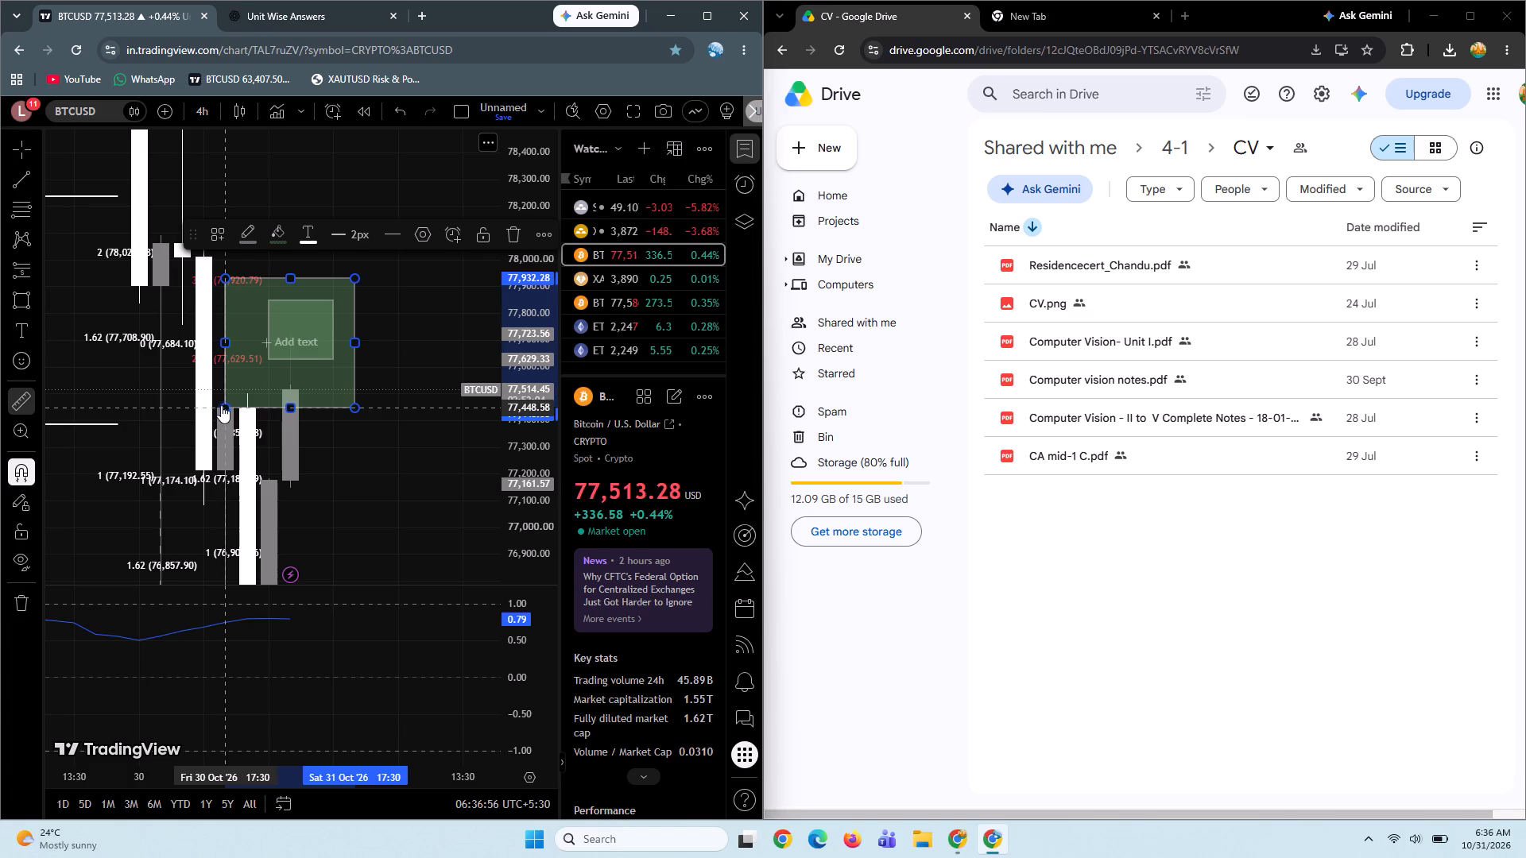
pyautogui.keyDown('ctrl'); pyautogui.click(220, 402); pyautogui.keyUp('ctrl')
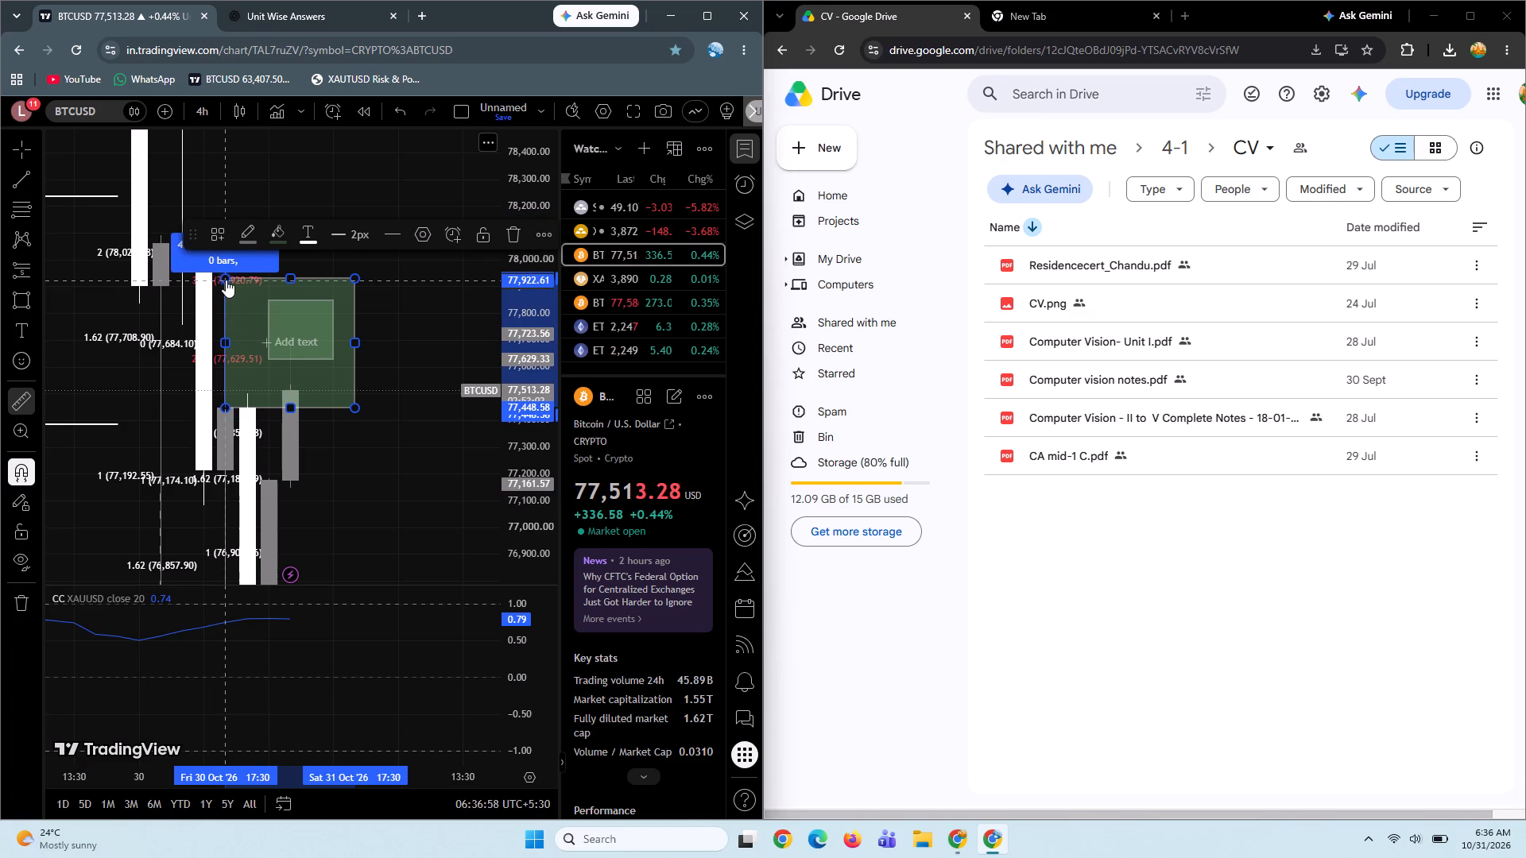
pyautogui.click(226, 280)
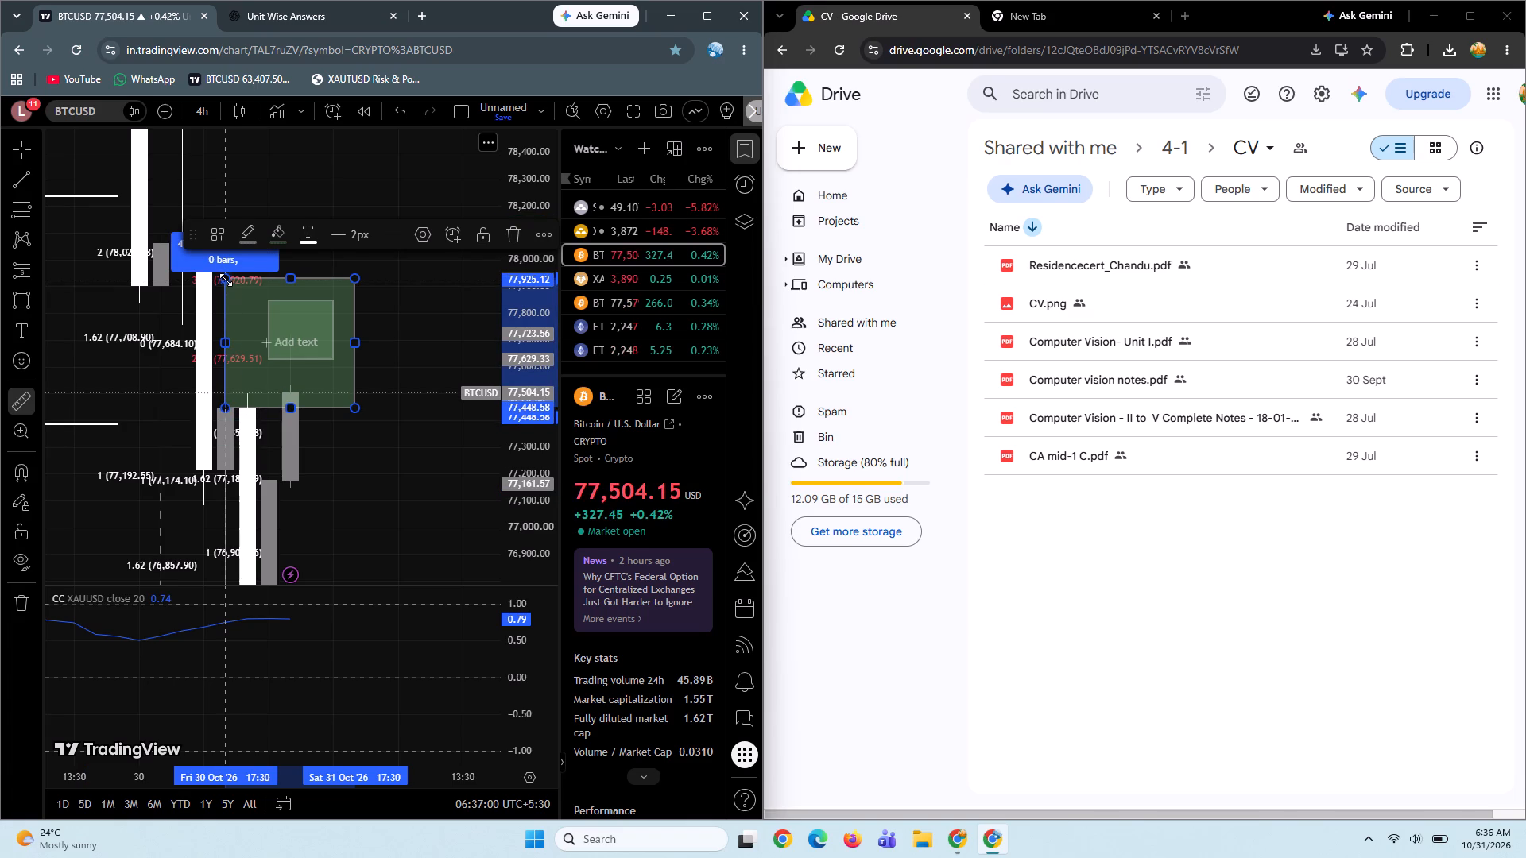
pyautogui.moveTo(192, 235); pyautogui.dragTo(196, 165)
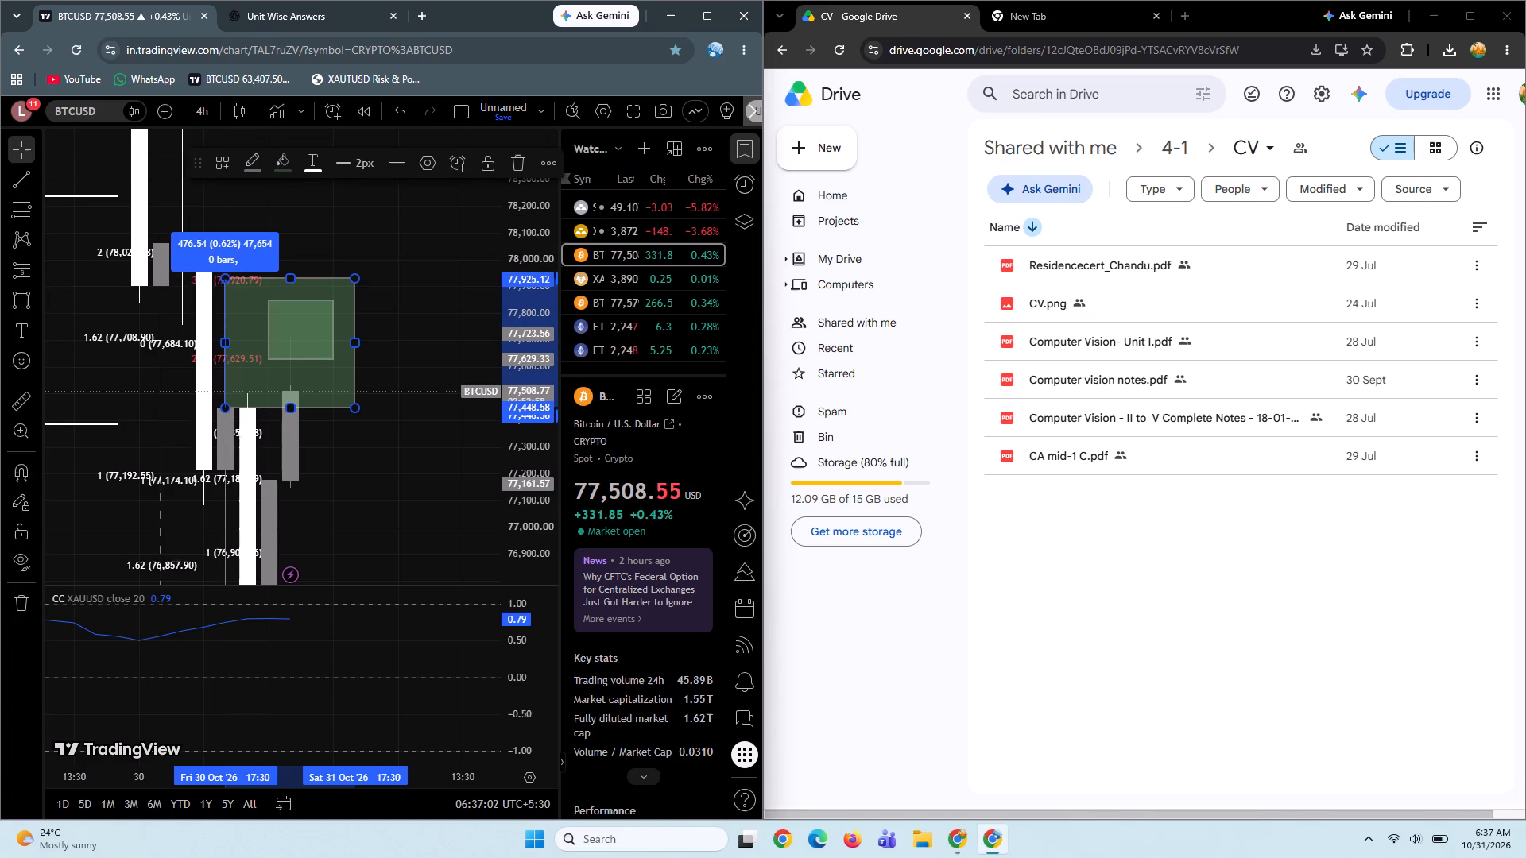
pyautogui.moveTo(196, 165); pyautogui.dragTo(182, 165)
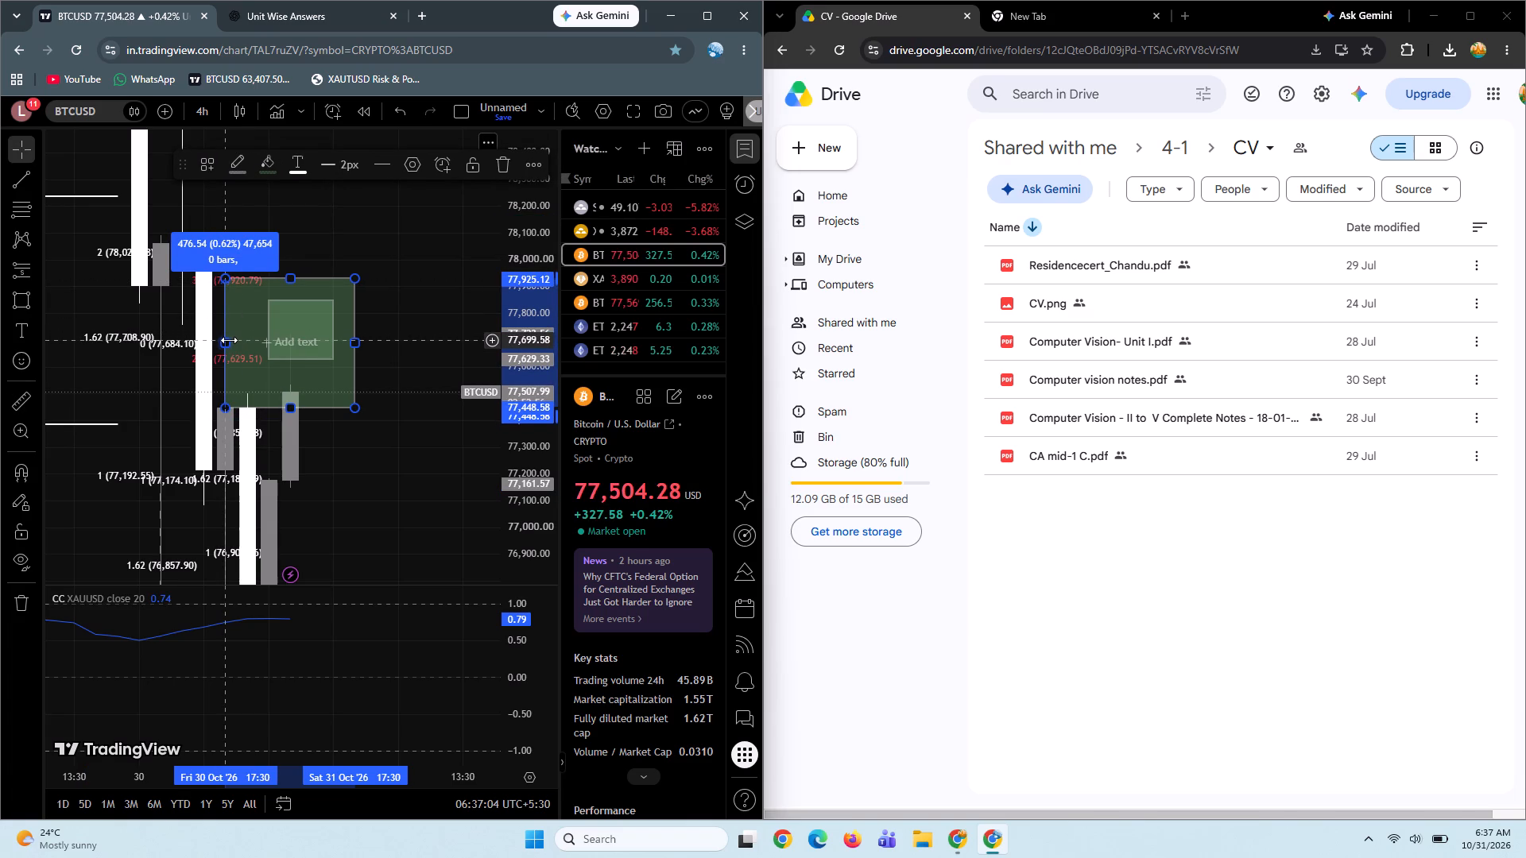
pyautogui.click(222, 342)
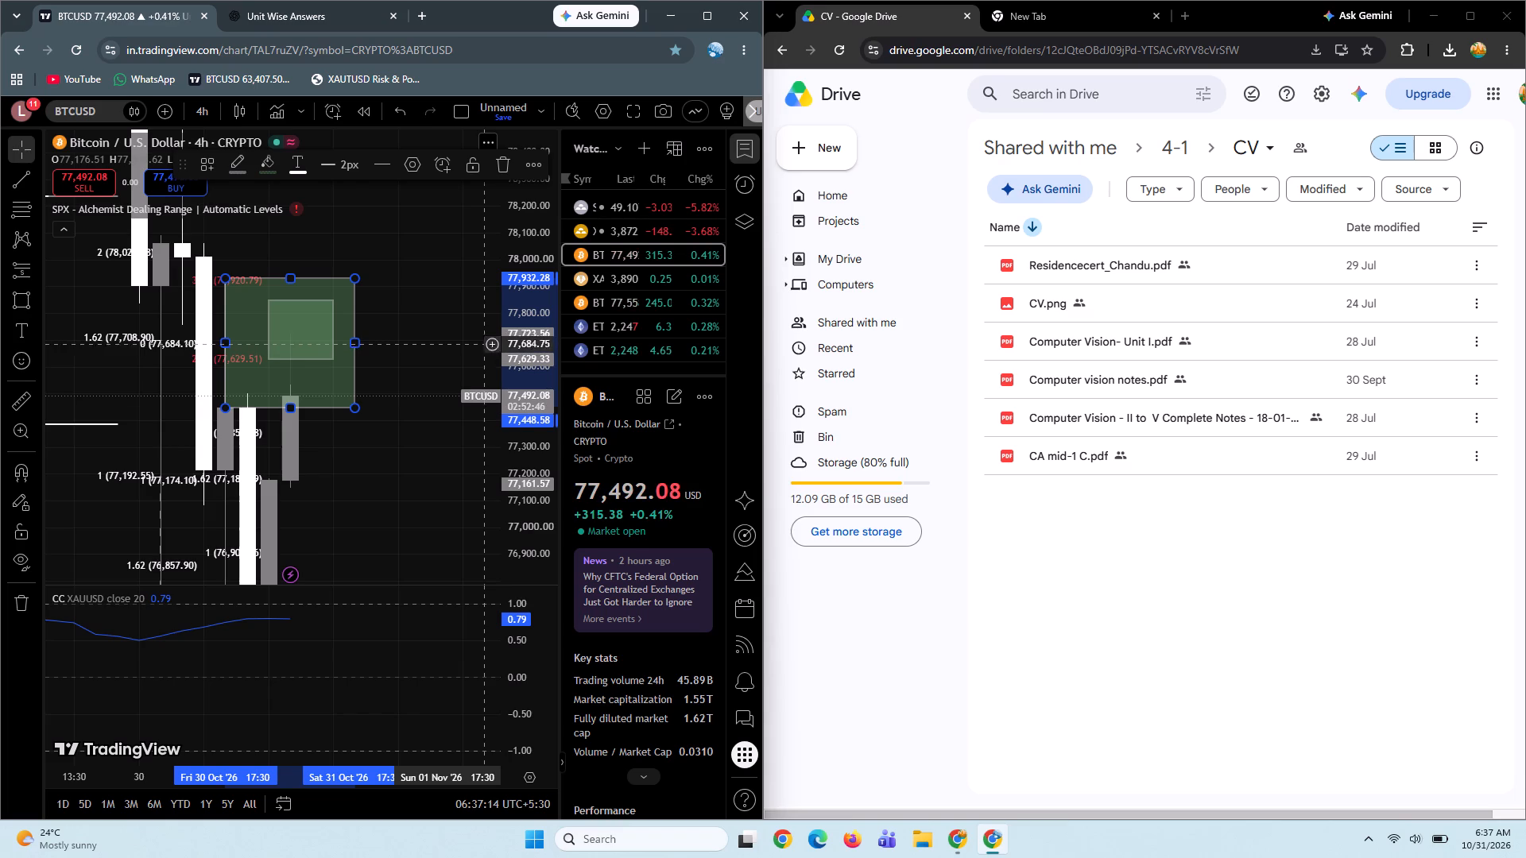
# Draw a Gann box along the rectangle's left edge at Fri 30 Oct 17:30, from 77,448.58 up to about 77,923.
pyautogui.moveTo(399, 478); pyautogui.dragTo(373, 471)
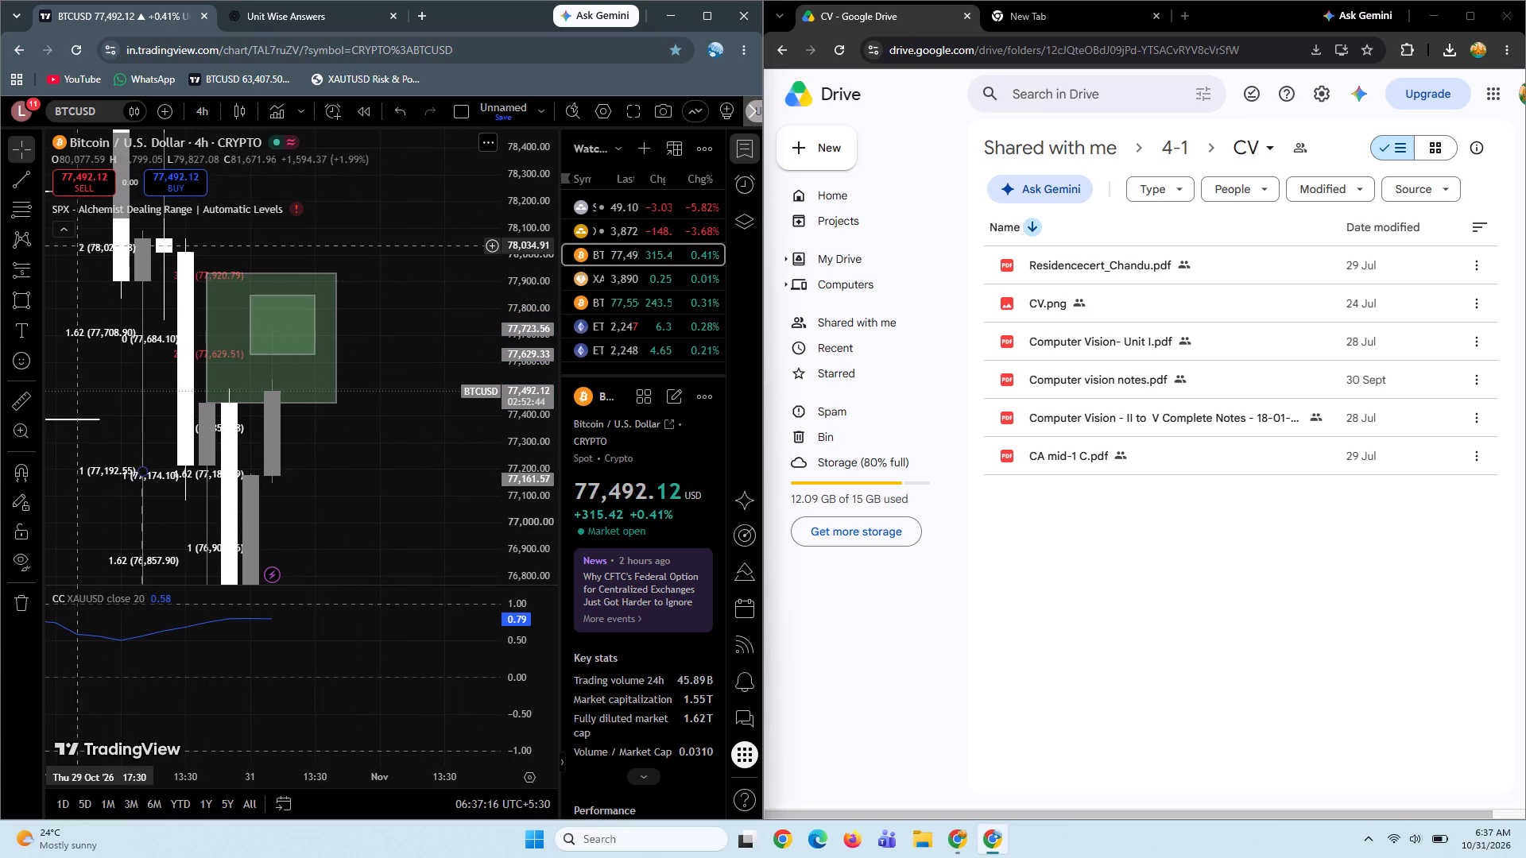
pyautogui.click(38, 211)
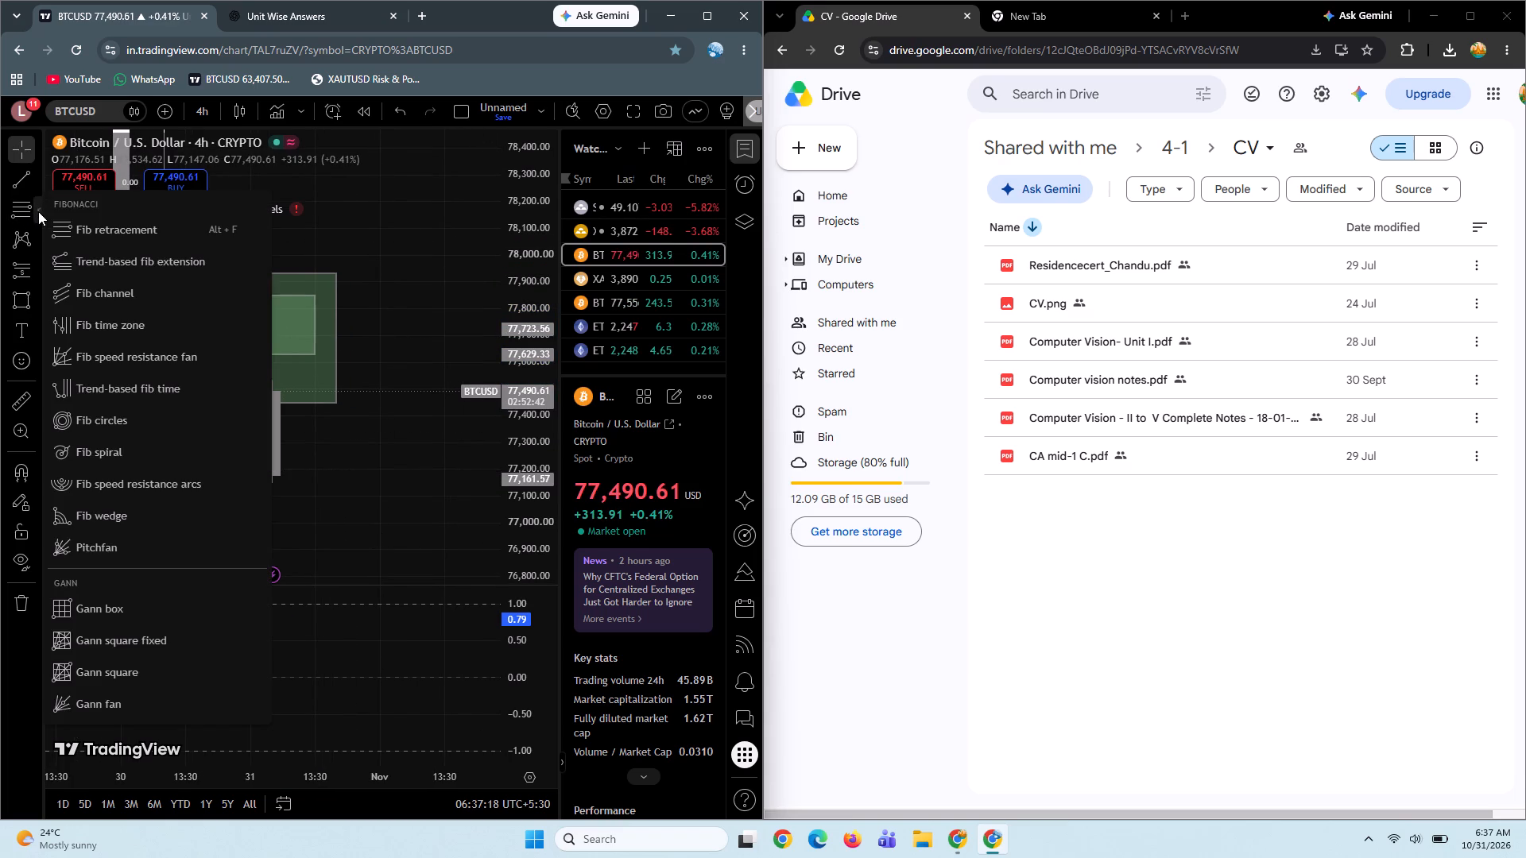
pyautogui.scroll(-2, 202, 549)
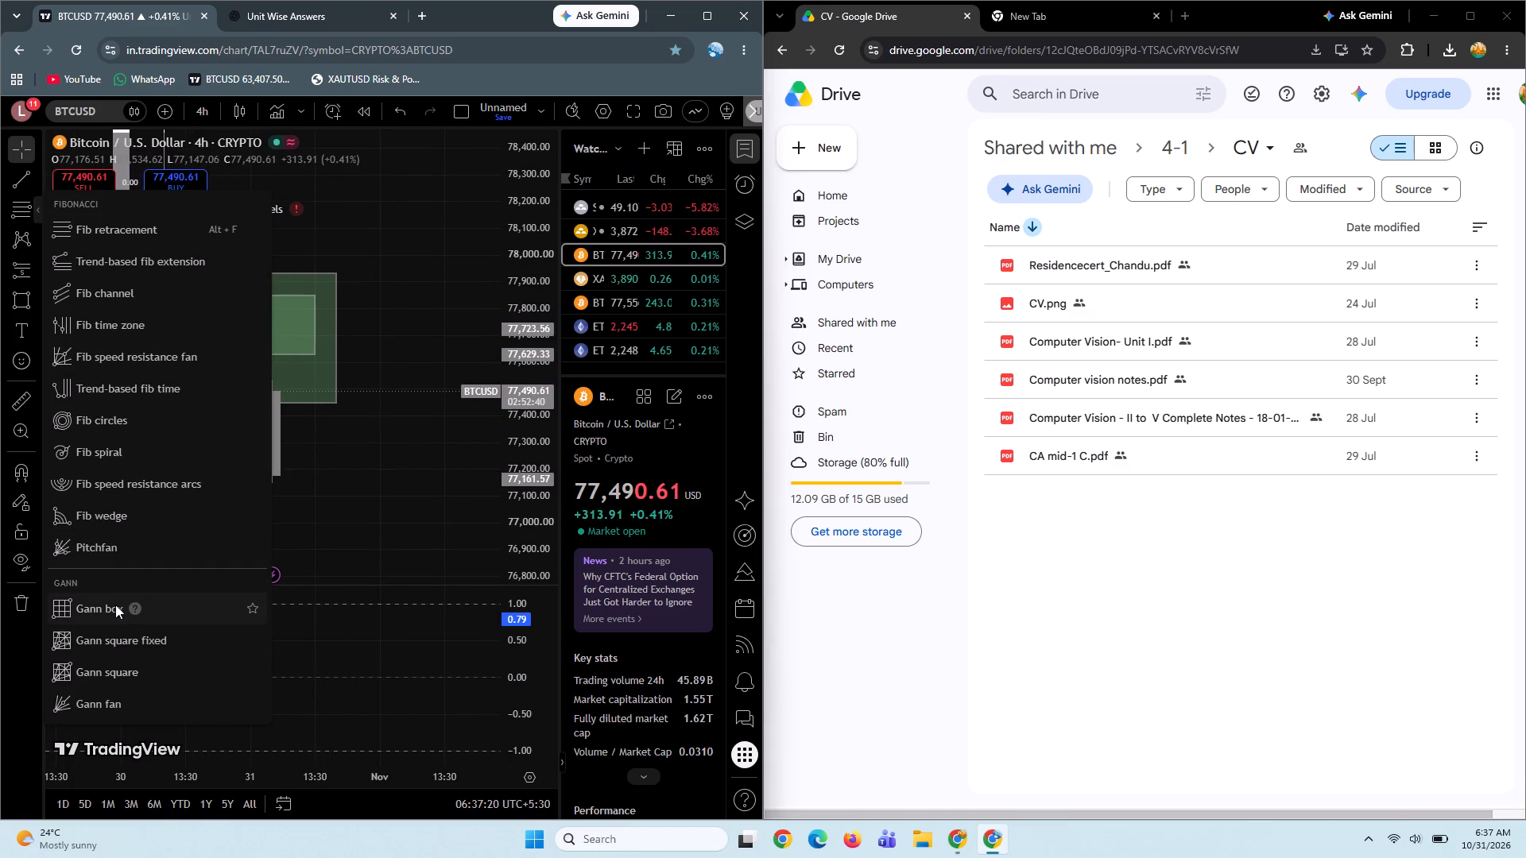
pyautogui.click(115, 605)
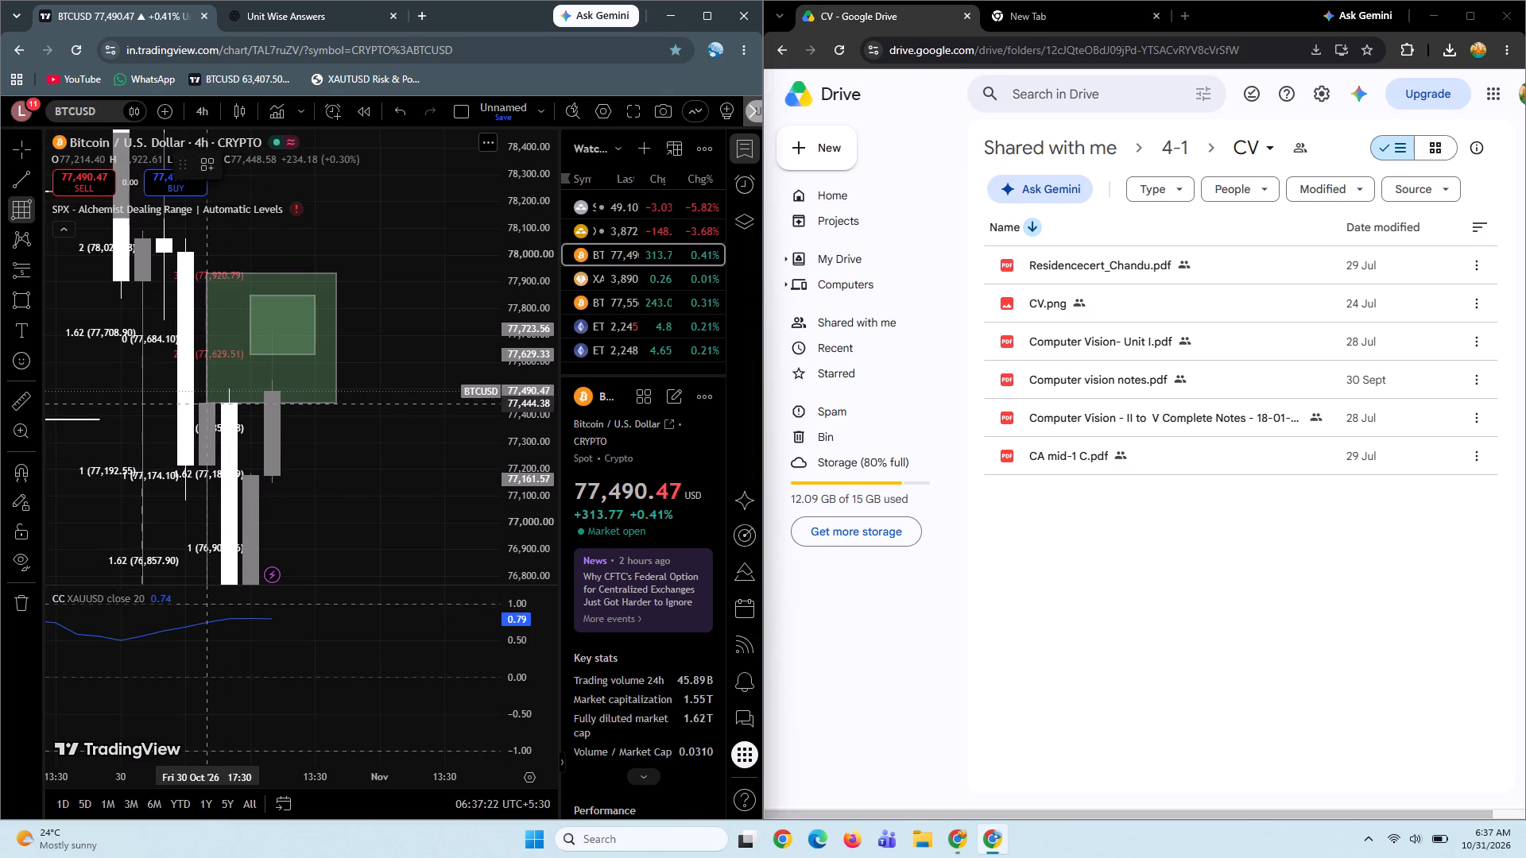
pyautogui.keyDown('ctrl'); pyautogui.keyDown('shift'); pyautogui.click(208, 403); pyautogui.keyUp('shift'); pyautogui.keyUp('ctrl')
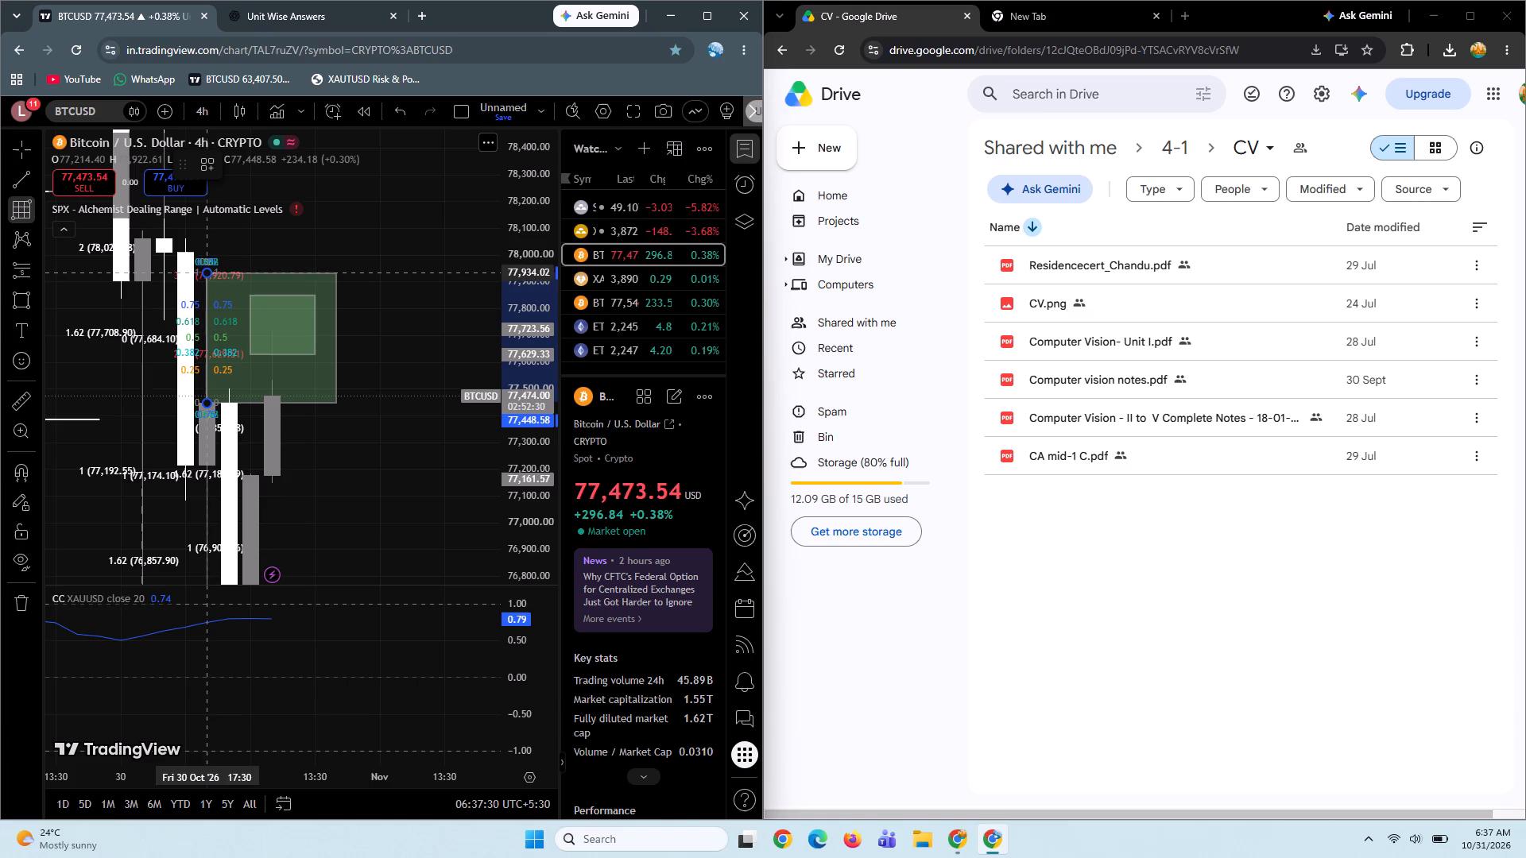
pyautogui.keyDown('ctrl'); pyautogui.click(207, 264); pyautogui.keyUp('ctrl')
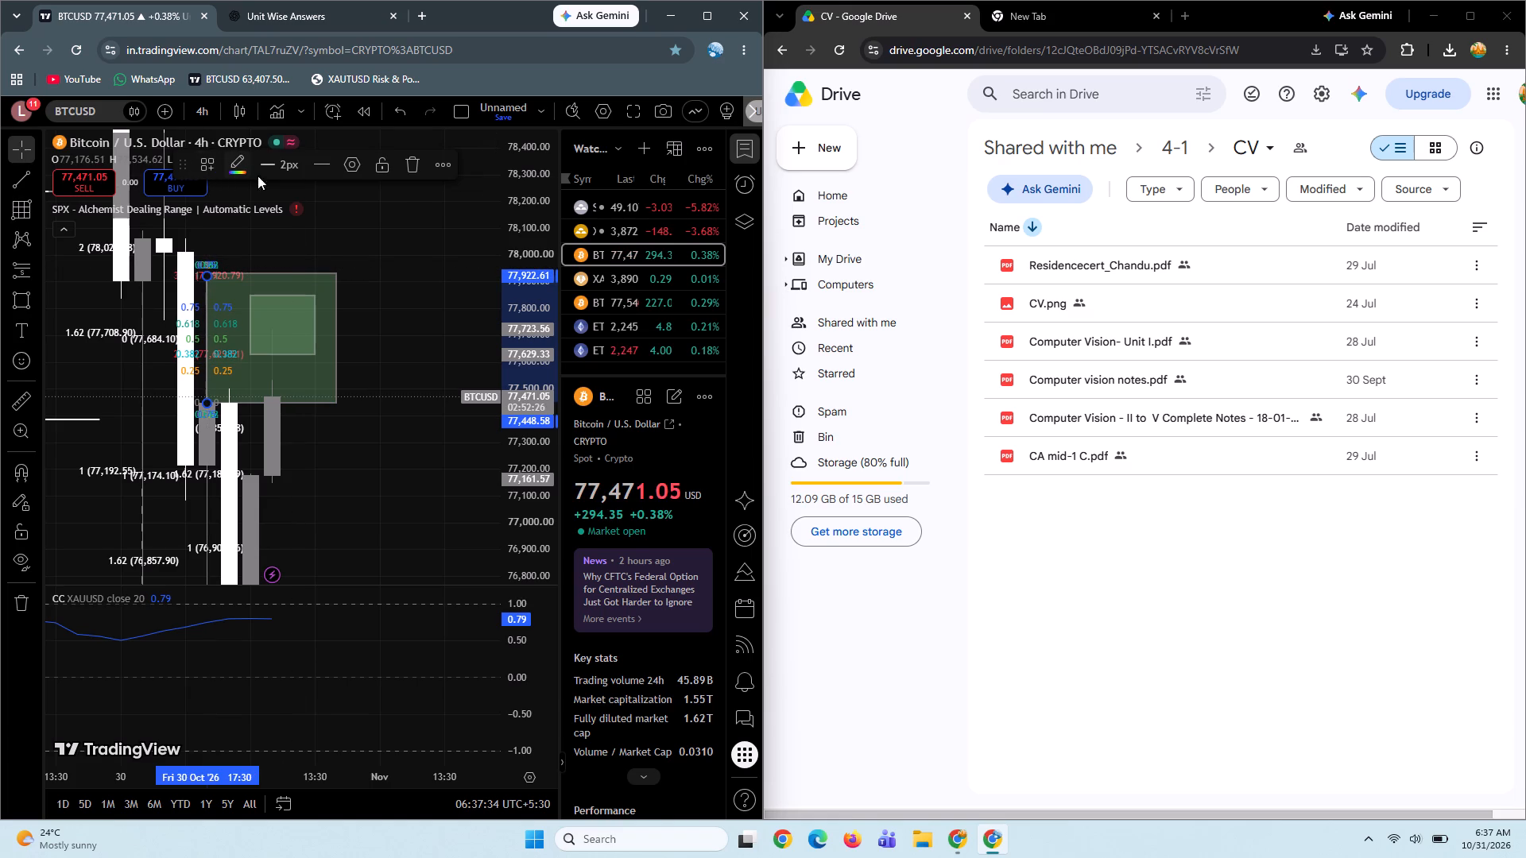
# Turn off the Gann box's 0.25, 0.382, 0.618 and 0.75 price levels and its right labels, keeping 0, 0.5 and 1.
pyautogui.click(357, 167)
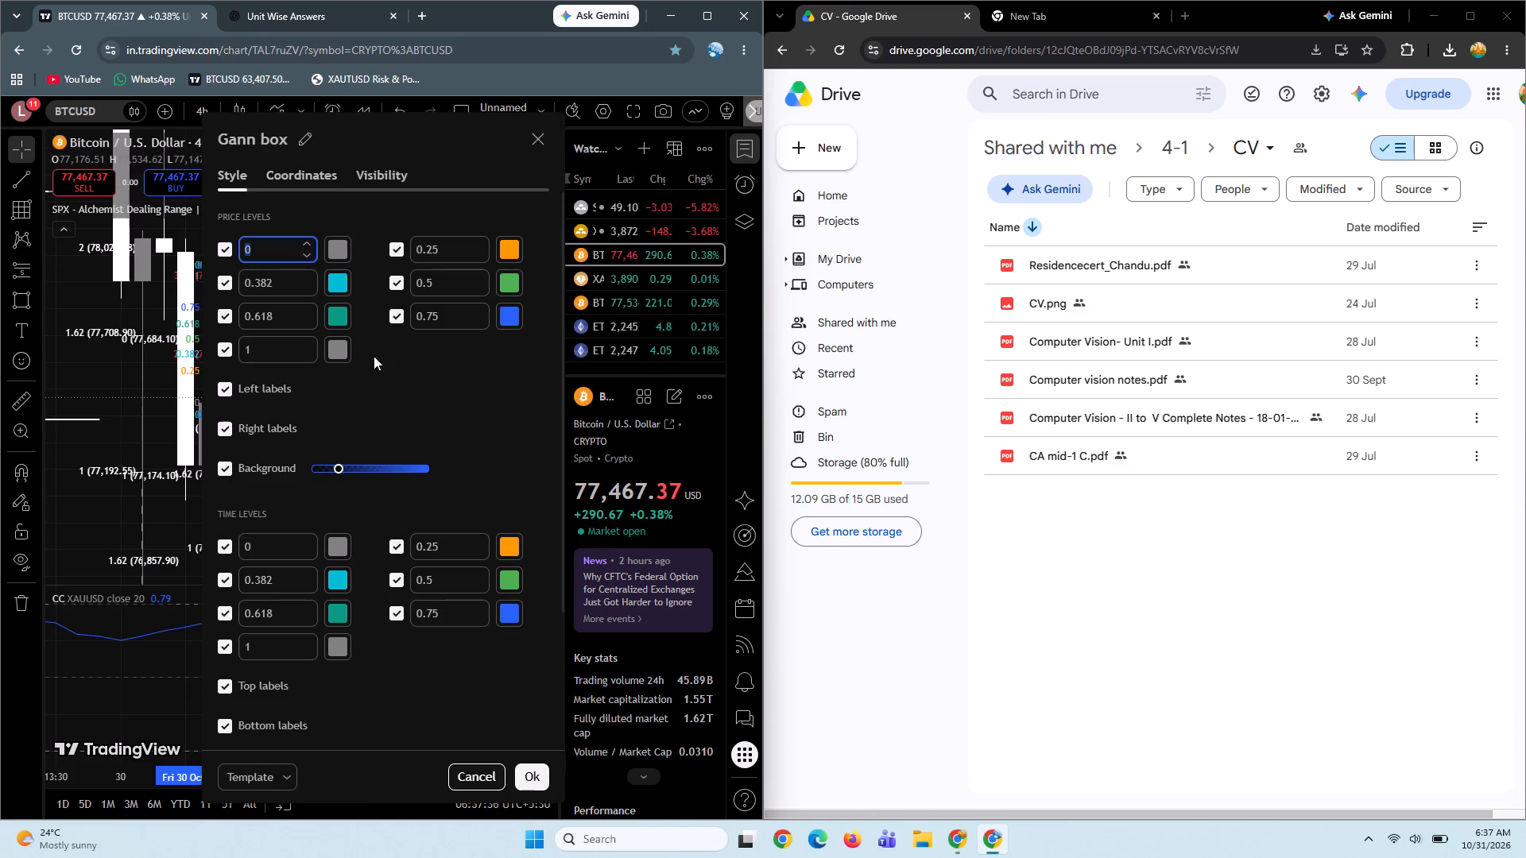
pyautogui.hscroll(1, 381, 379)
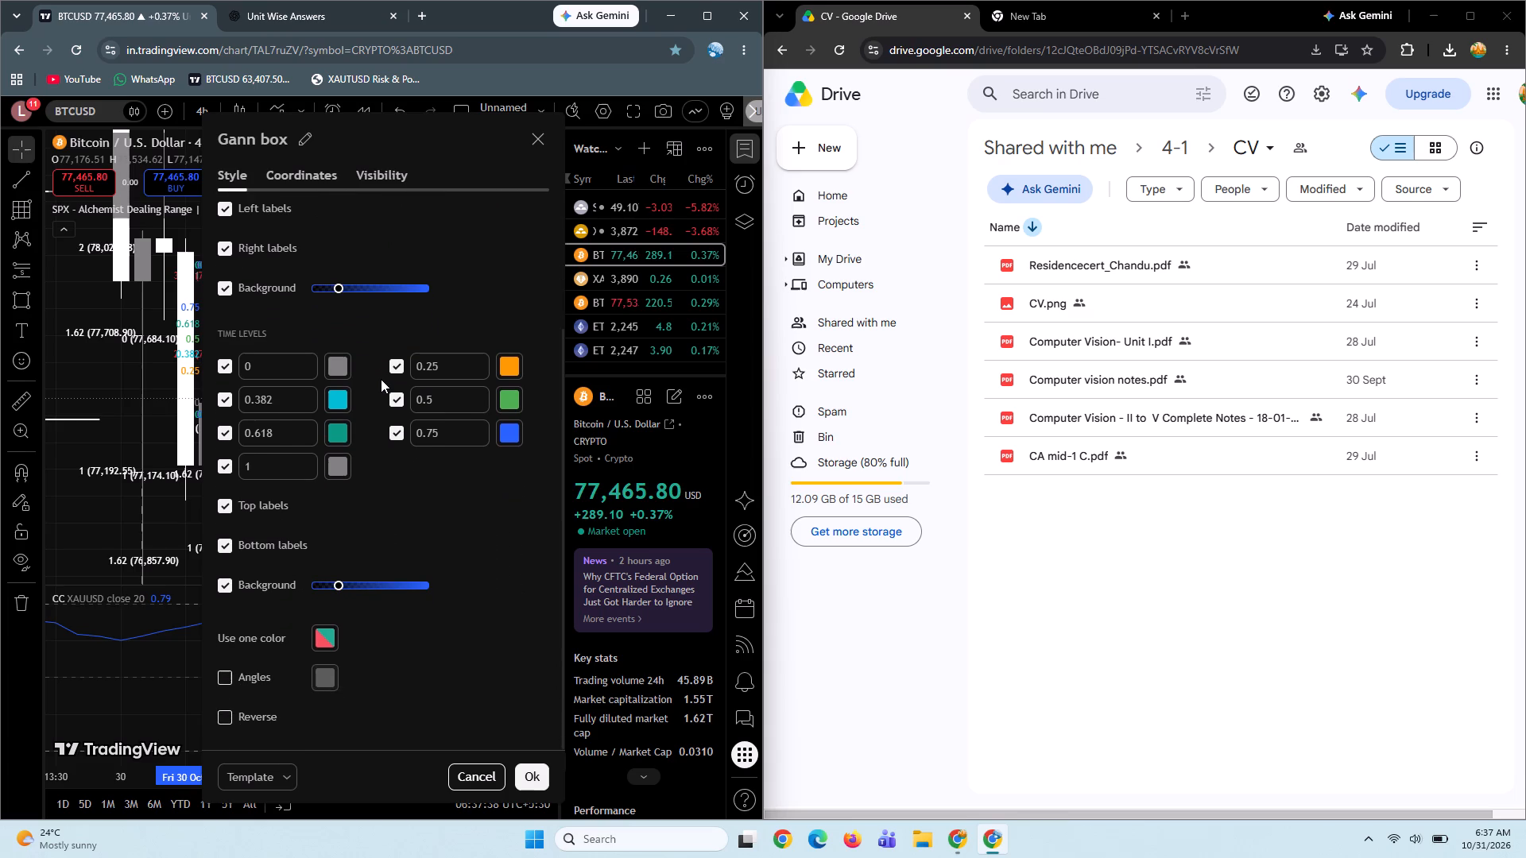
pyautogui.hscroll(1, 381, 379)
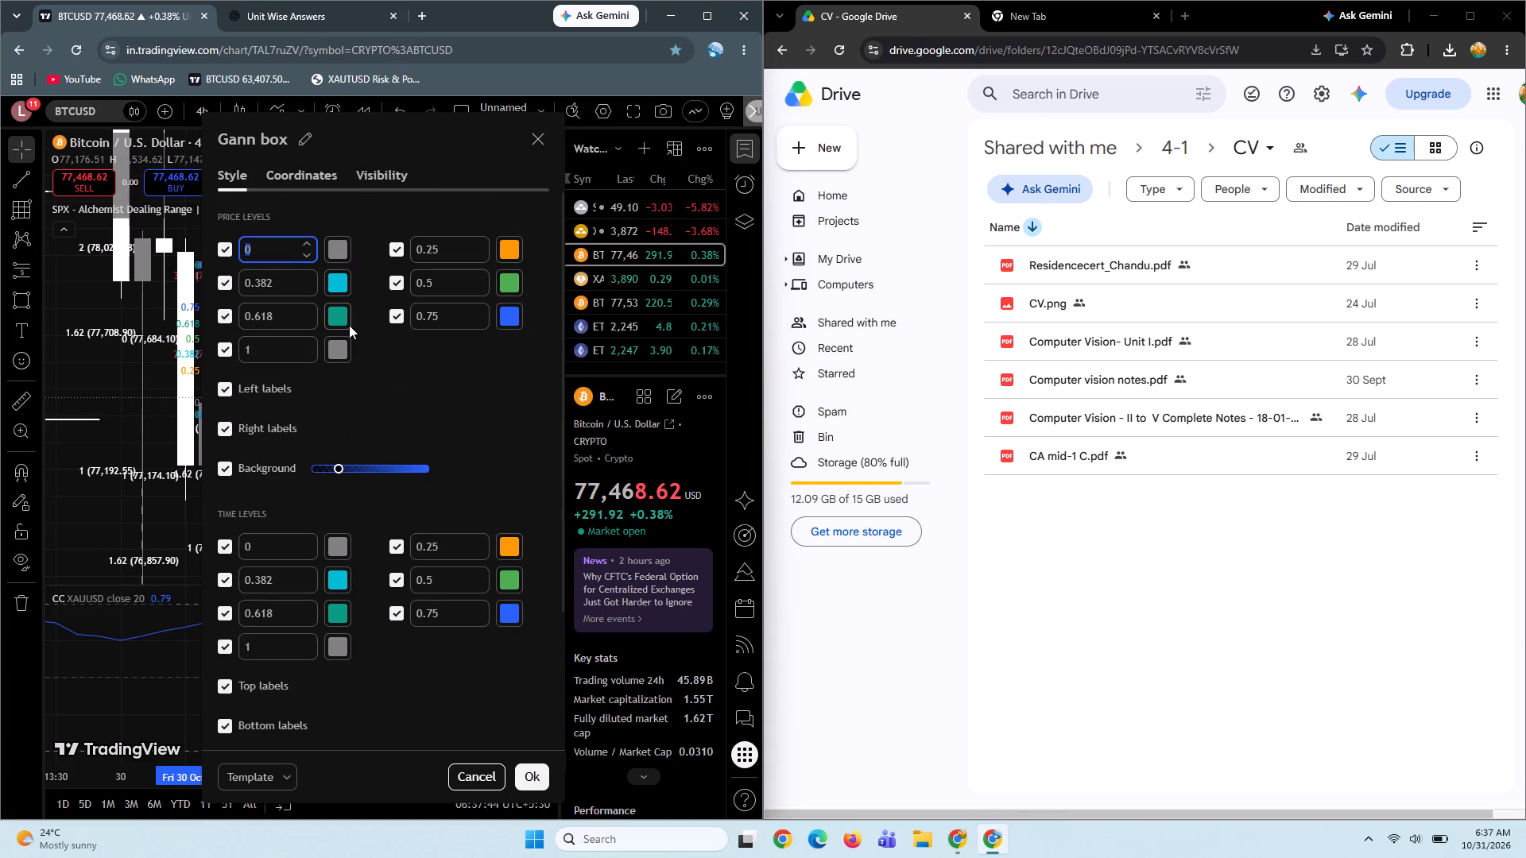
pyautogui.click(509, 248)
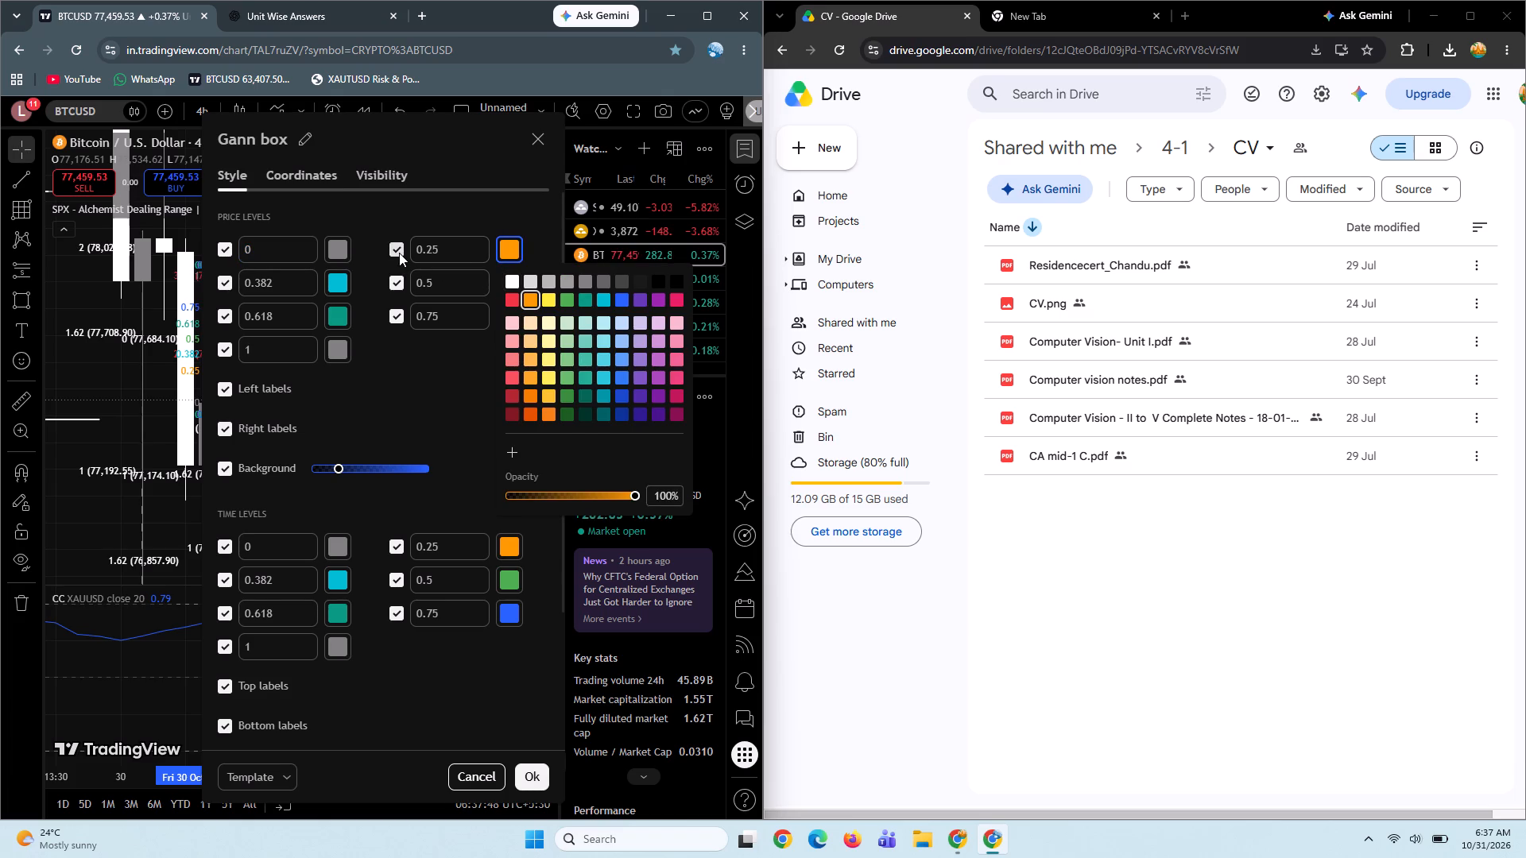
pyautogui.click(399, 253)
pyautogui.click(394, 314)
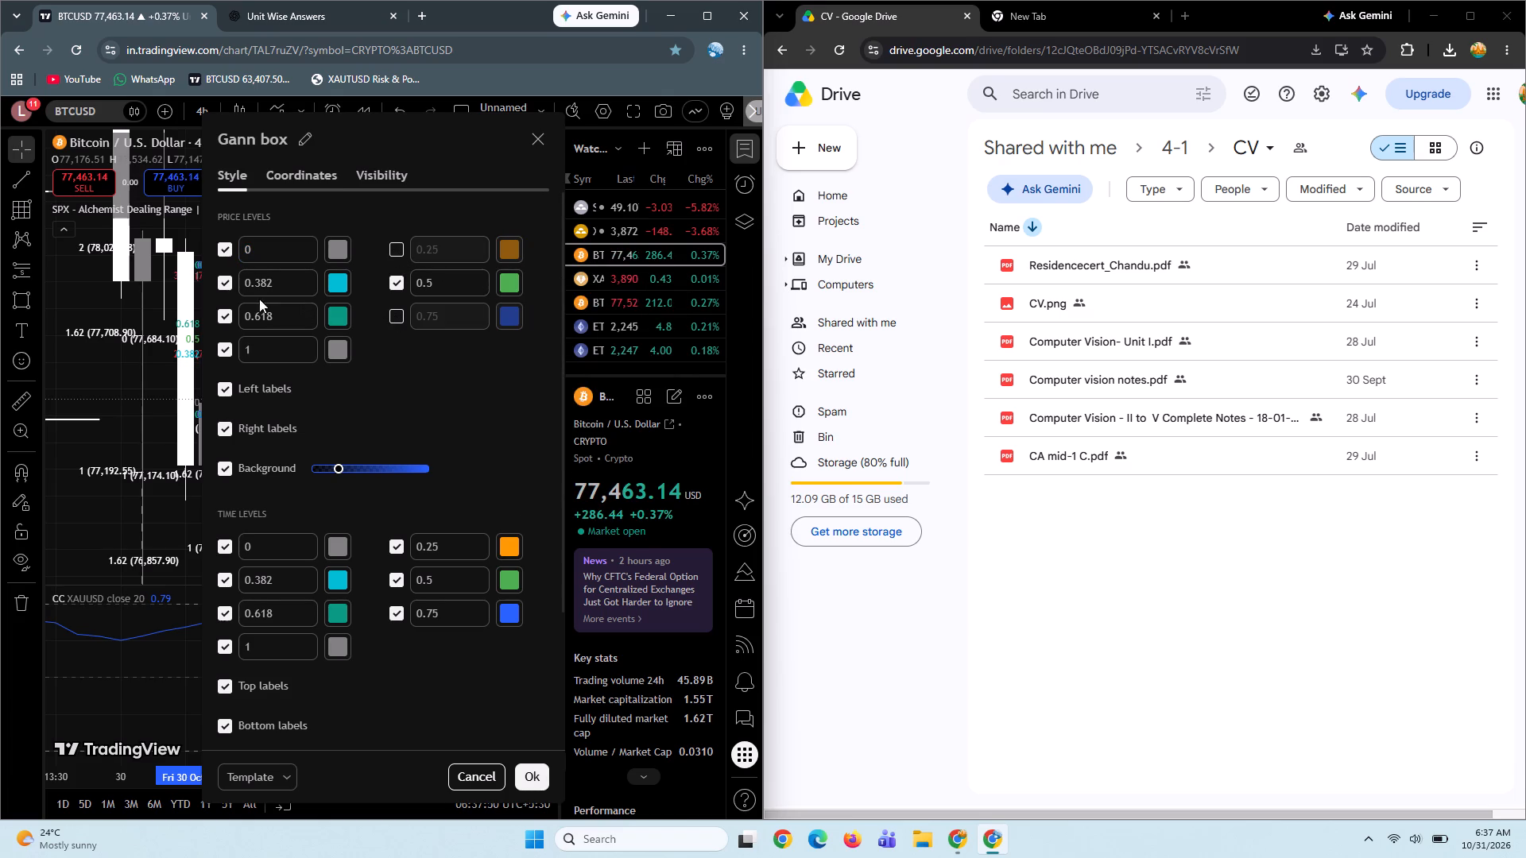
pyautogui.click(227, 284)
pyautogui.click(223, 315)
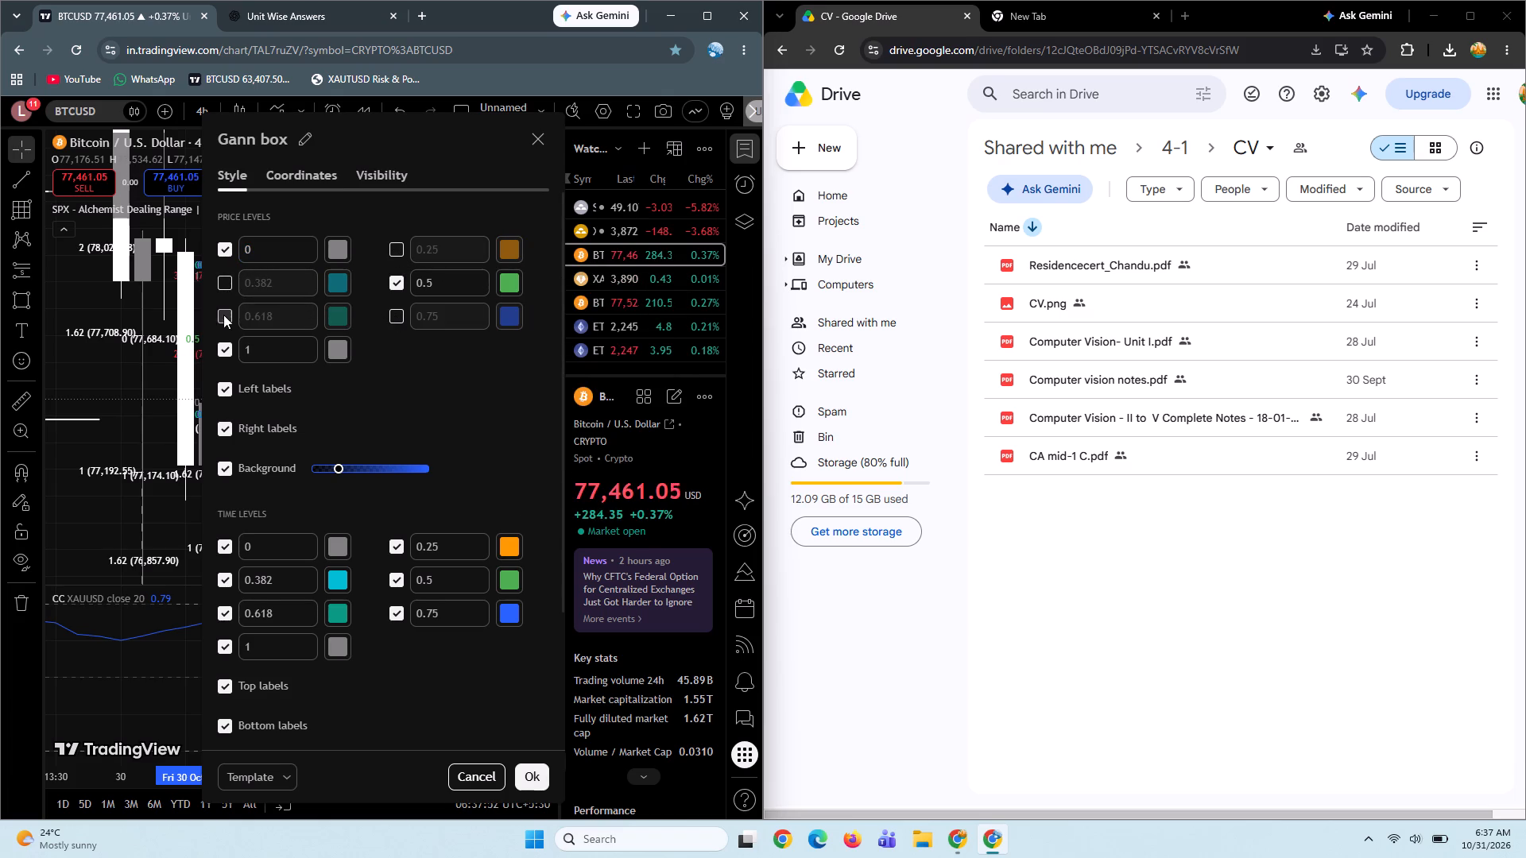
pyautogui.click(219, 385)
pyautogui.click(219, 385)
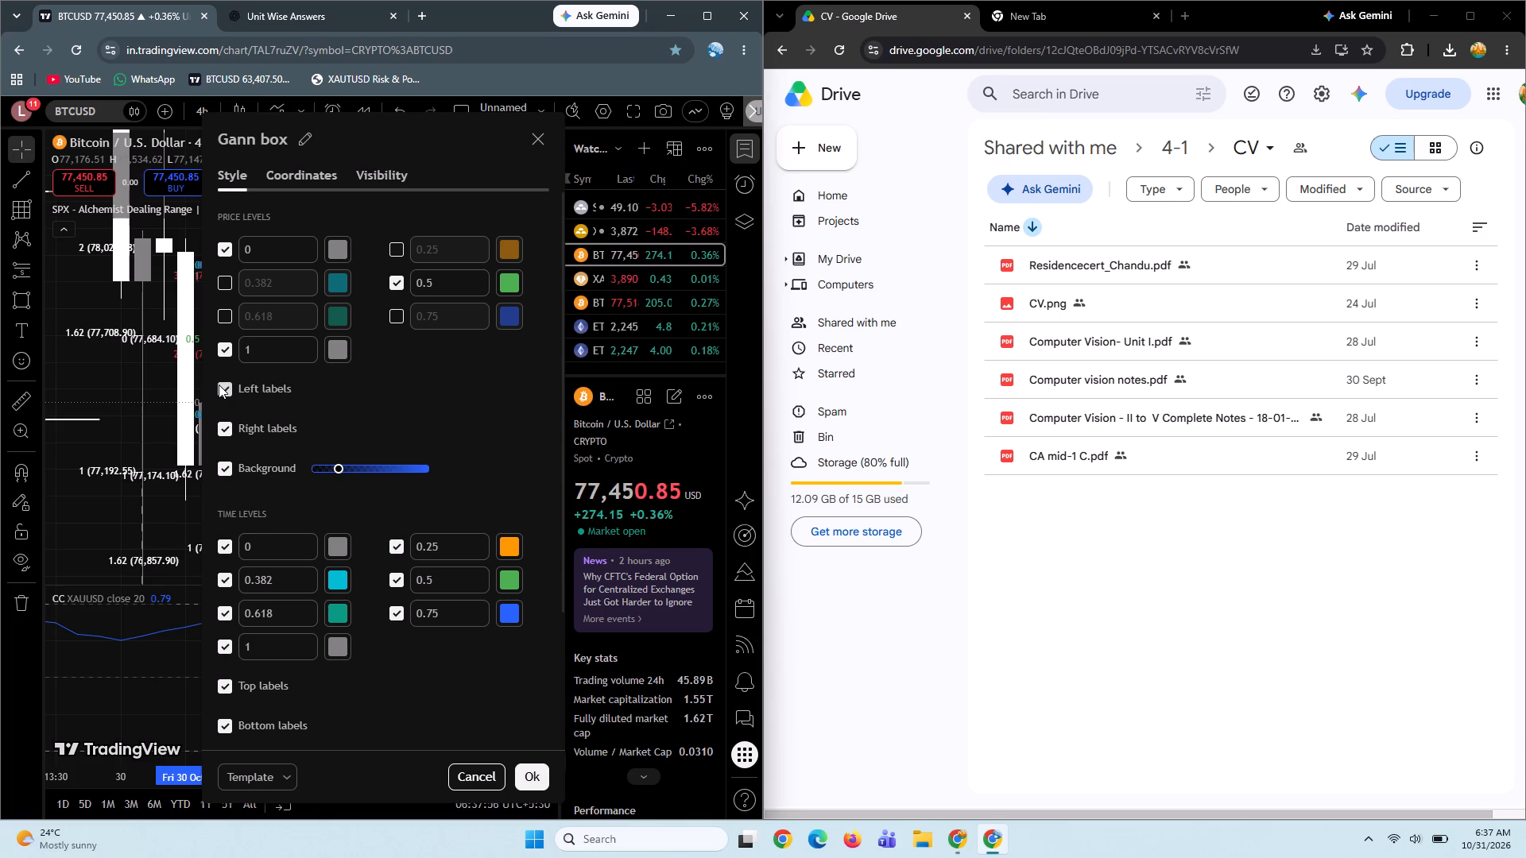
pyautogui.click(219, 385)
pyautogui.click(219, 385)
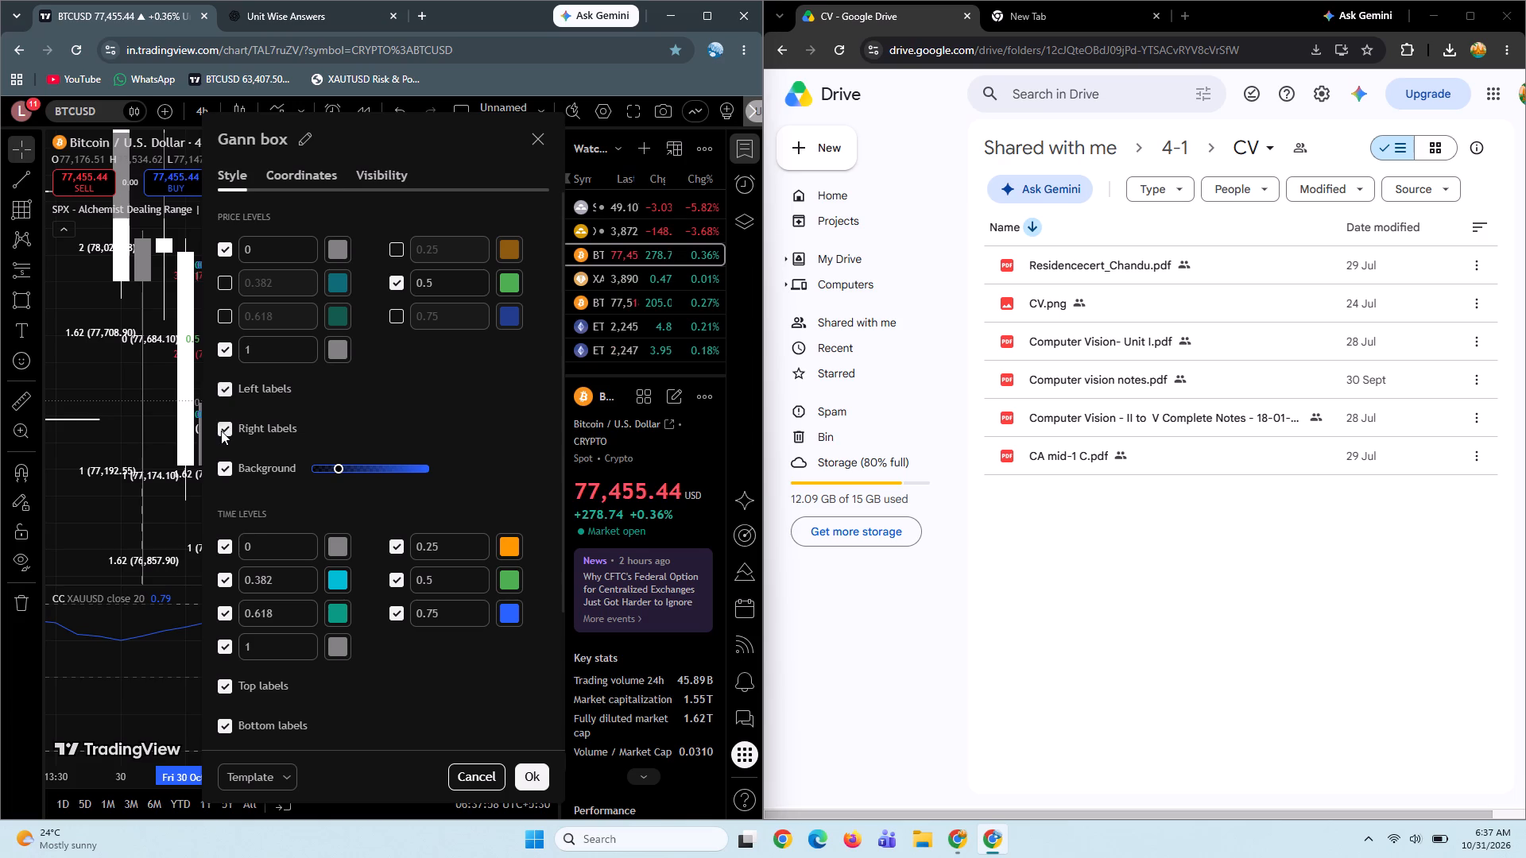
pyautogui.click(221, 431)
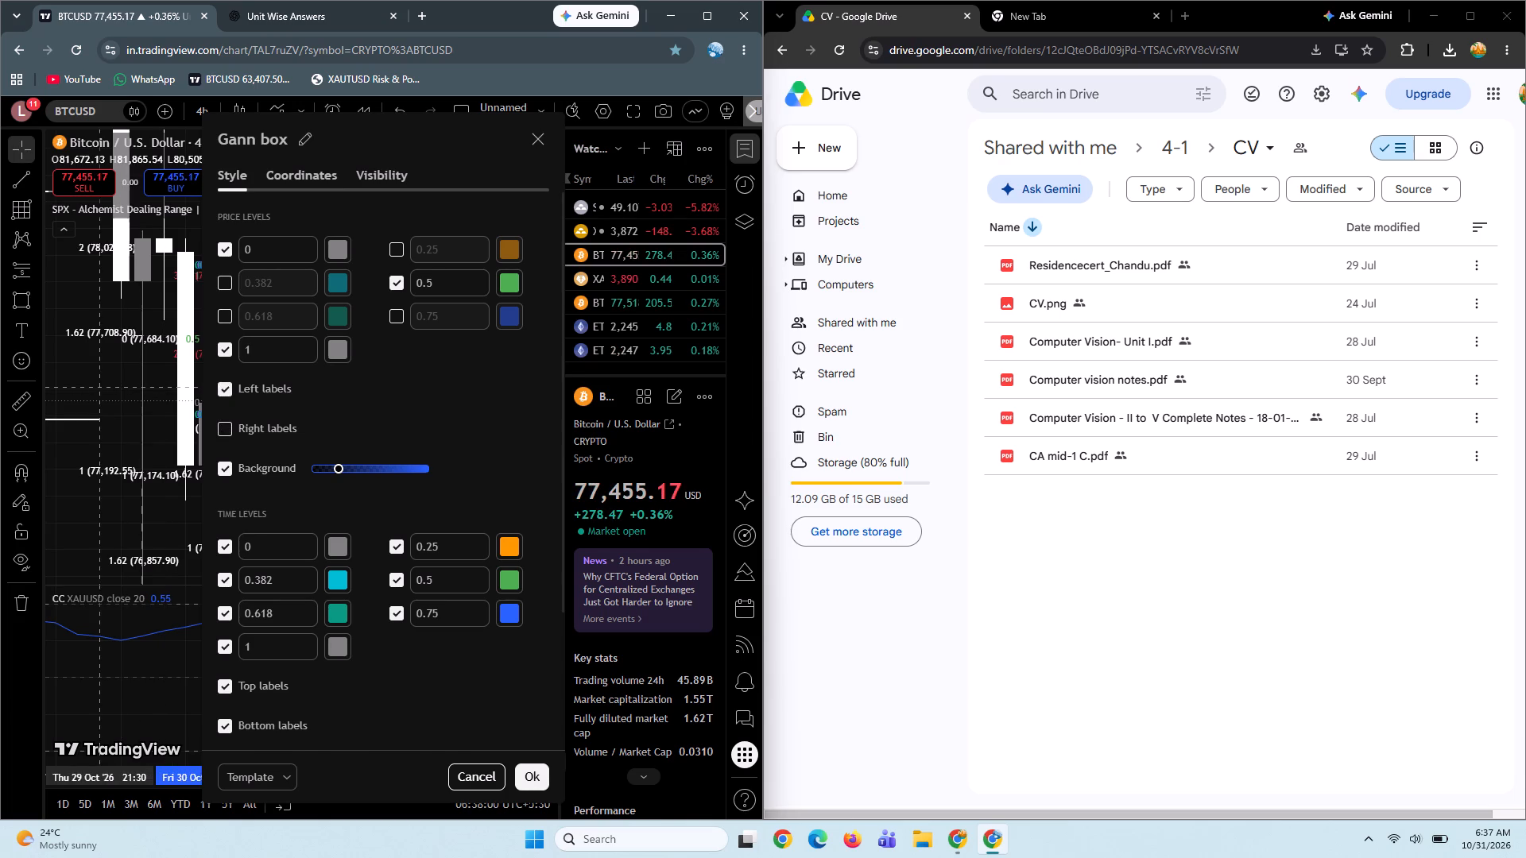
pyautogui.moveTo(108, 387); pyautogui.dragTo(29, 375)
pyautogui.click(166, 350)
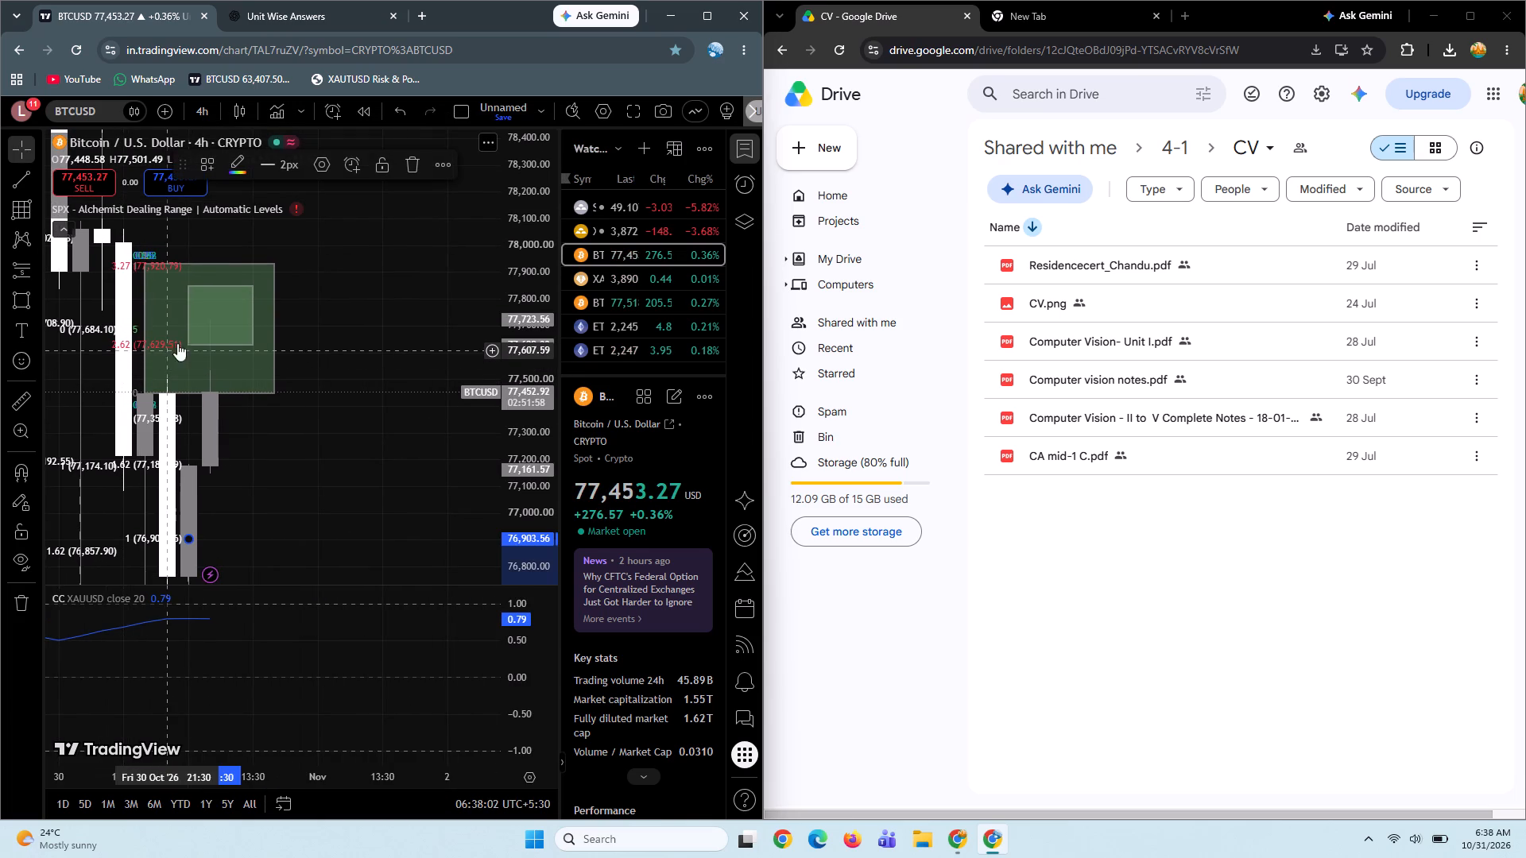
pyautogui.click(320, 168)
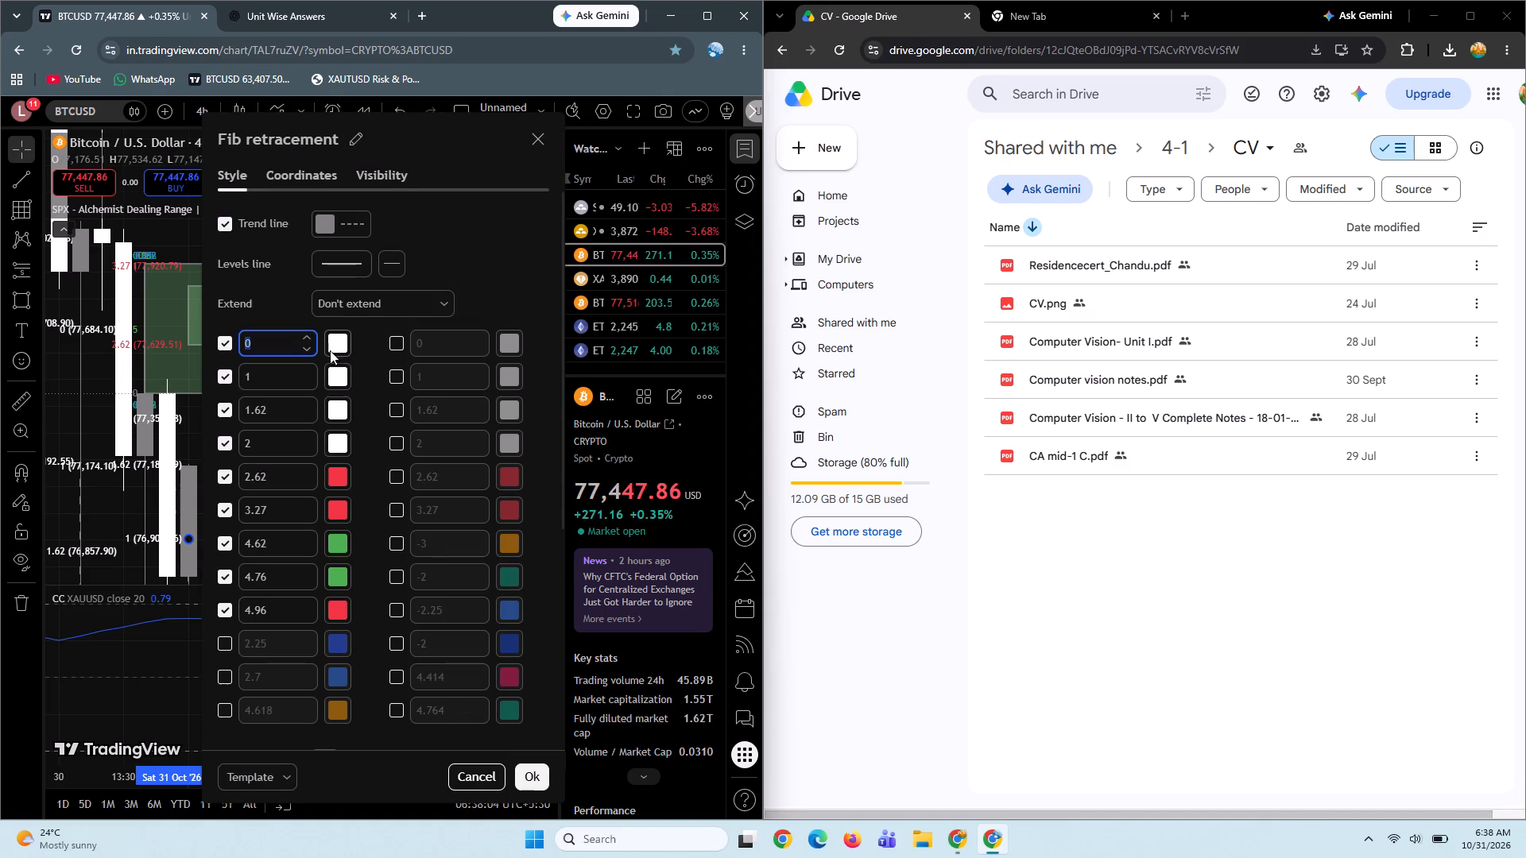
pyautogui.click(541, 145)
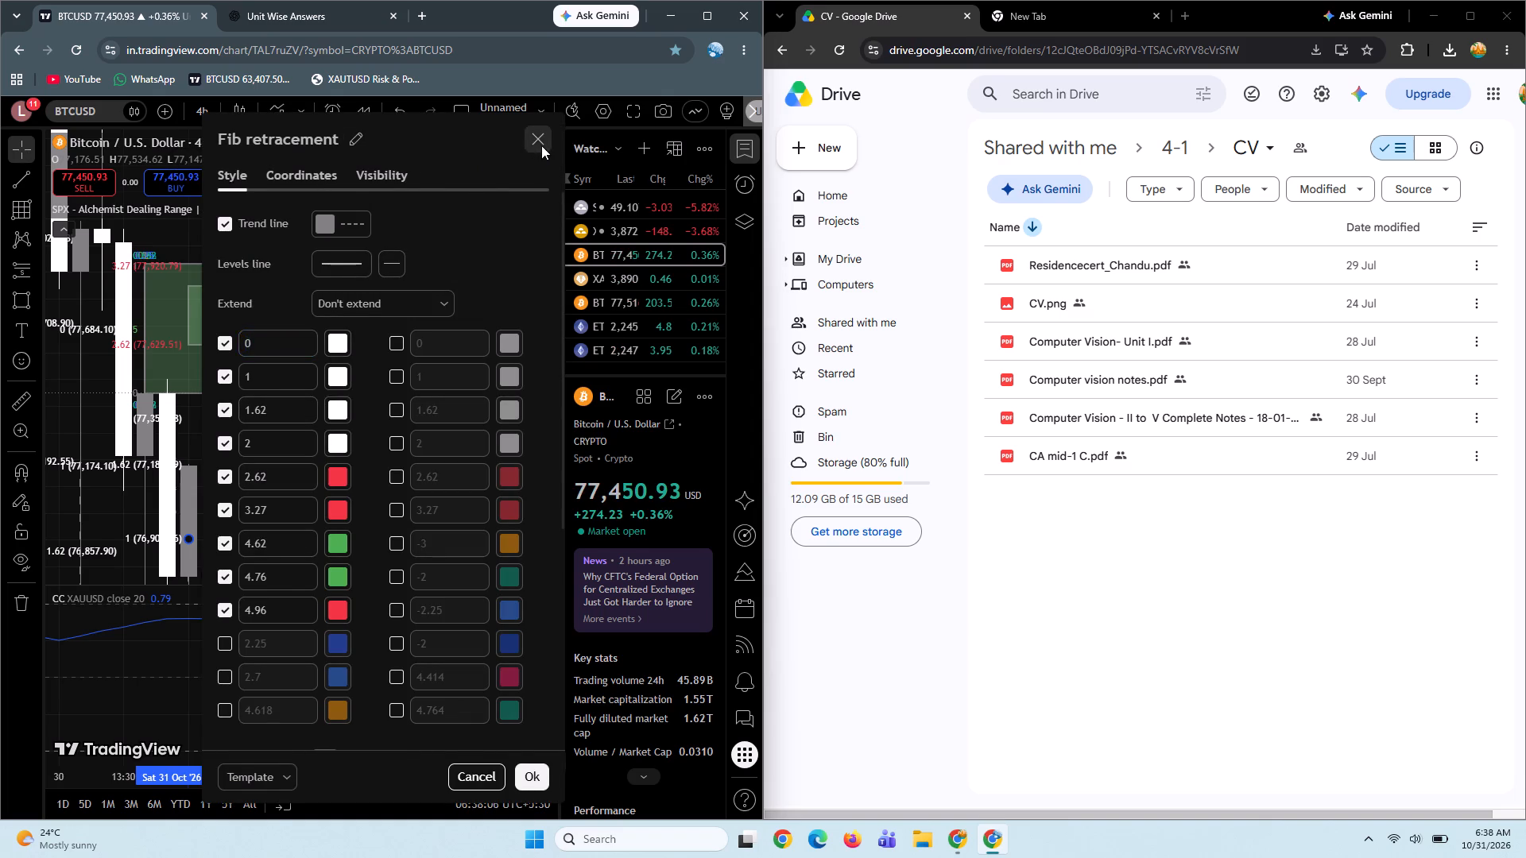
# Turn off all of the Gann box's time levels along with its top and bottom labels.
pyautogui.click(156, 254)
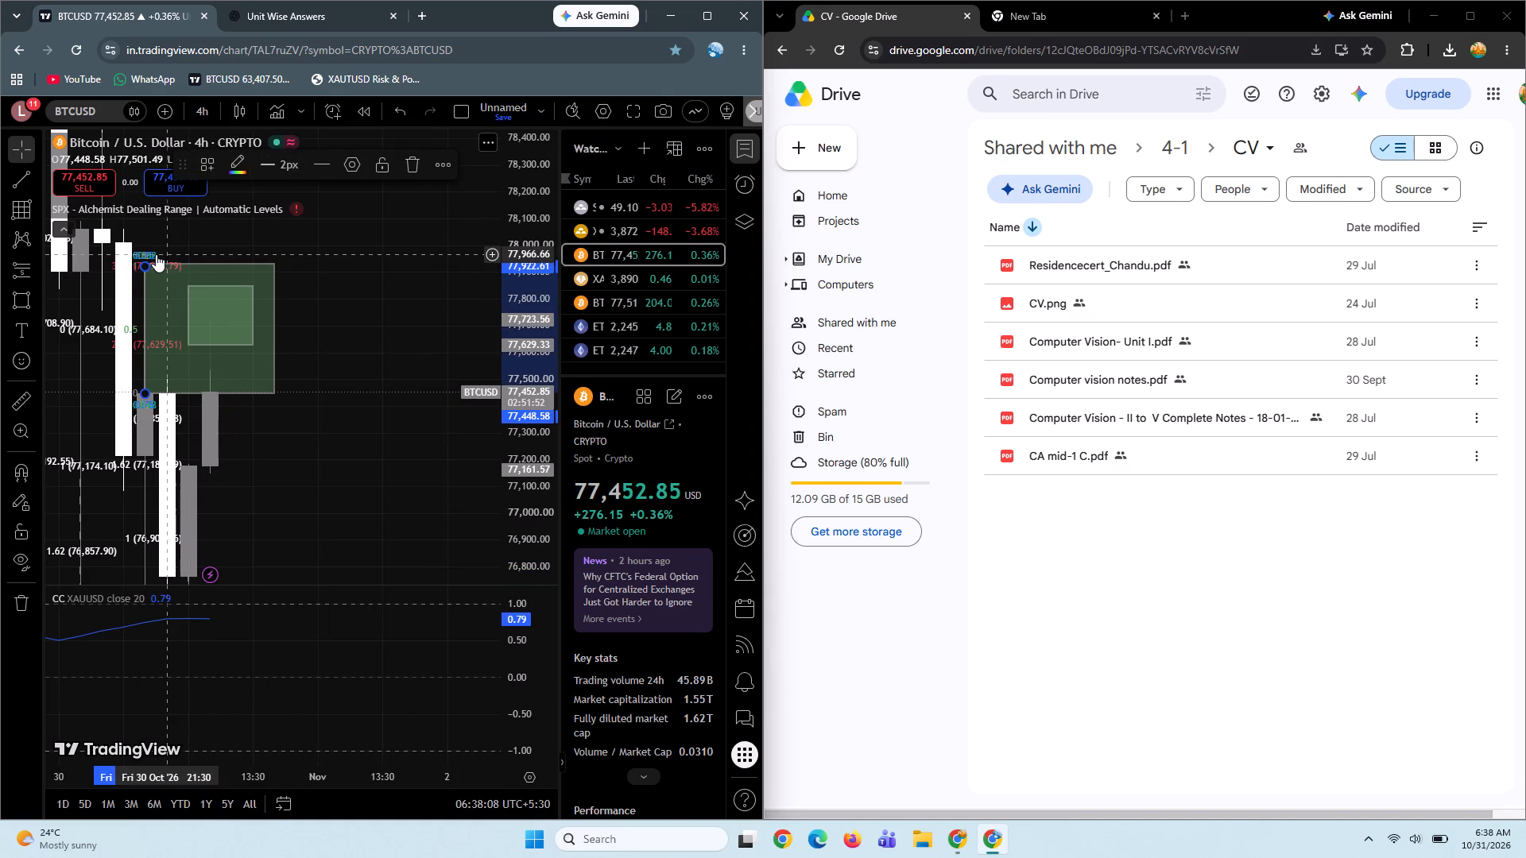
pyautogui.click(353, 164)
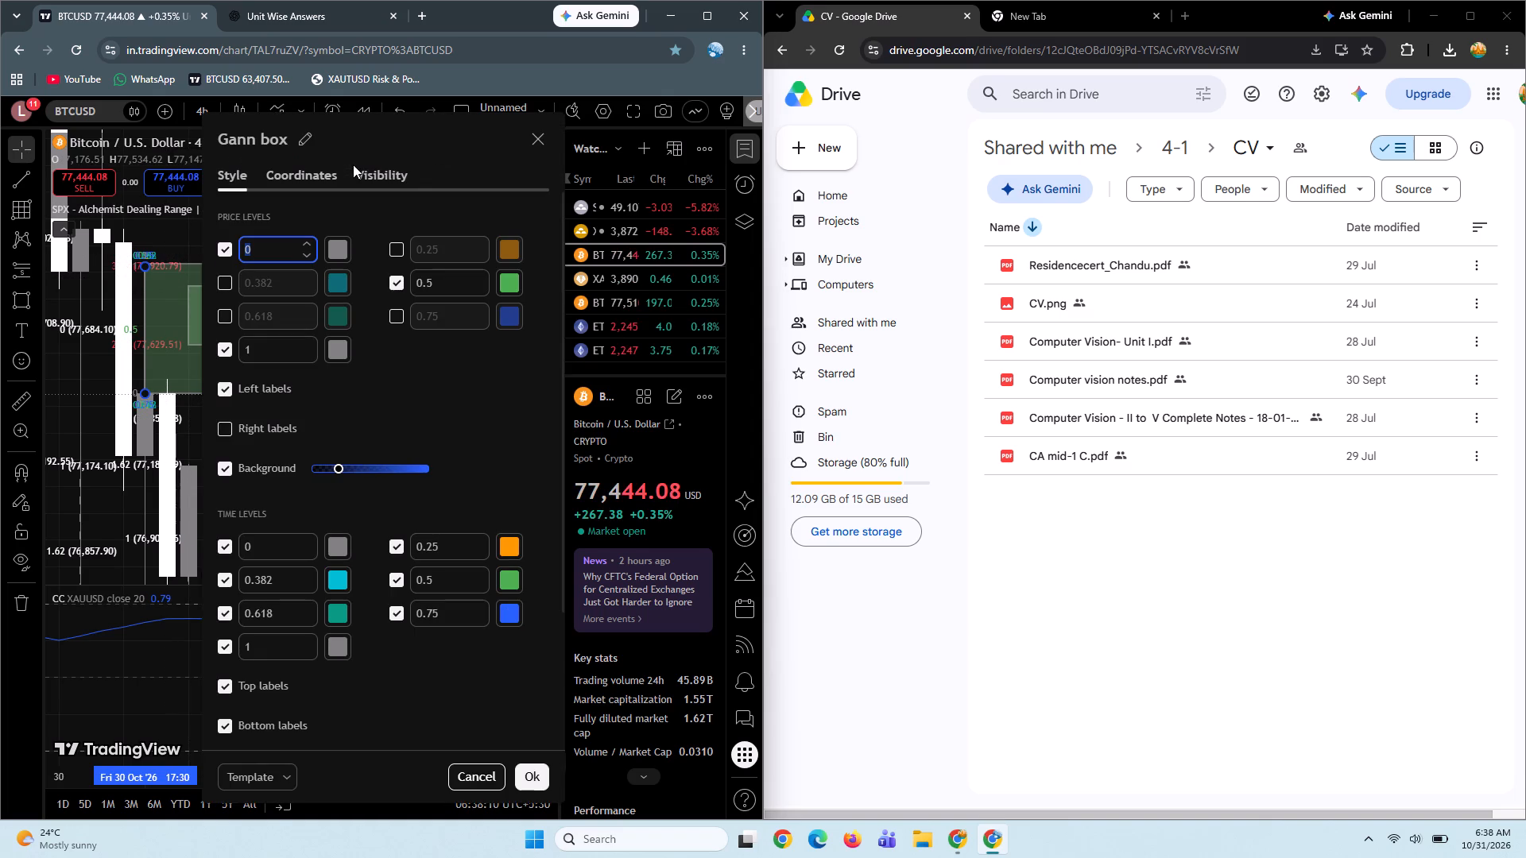
pyautogui.scroll(-2, 336, 436)
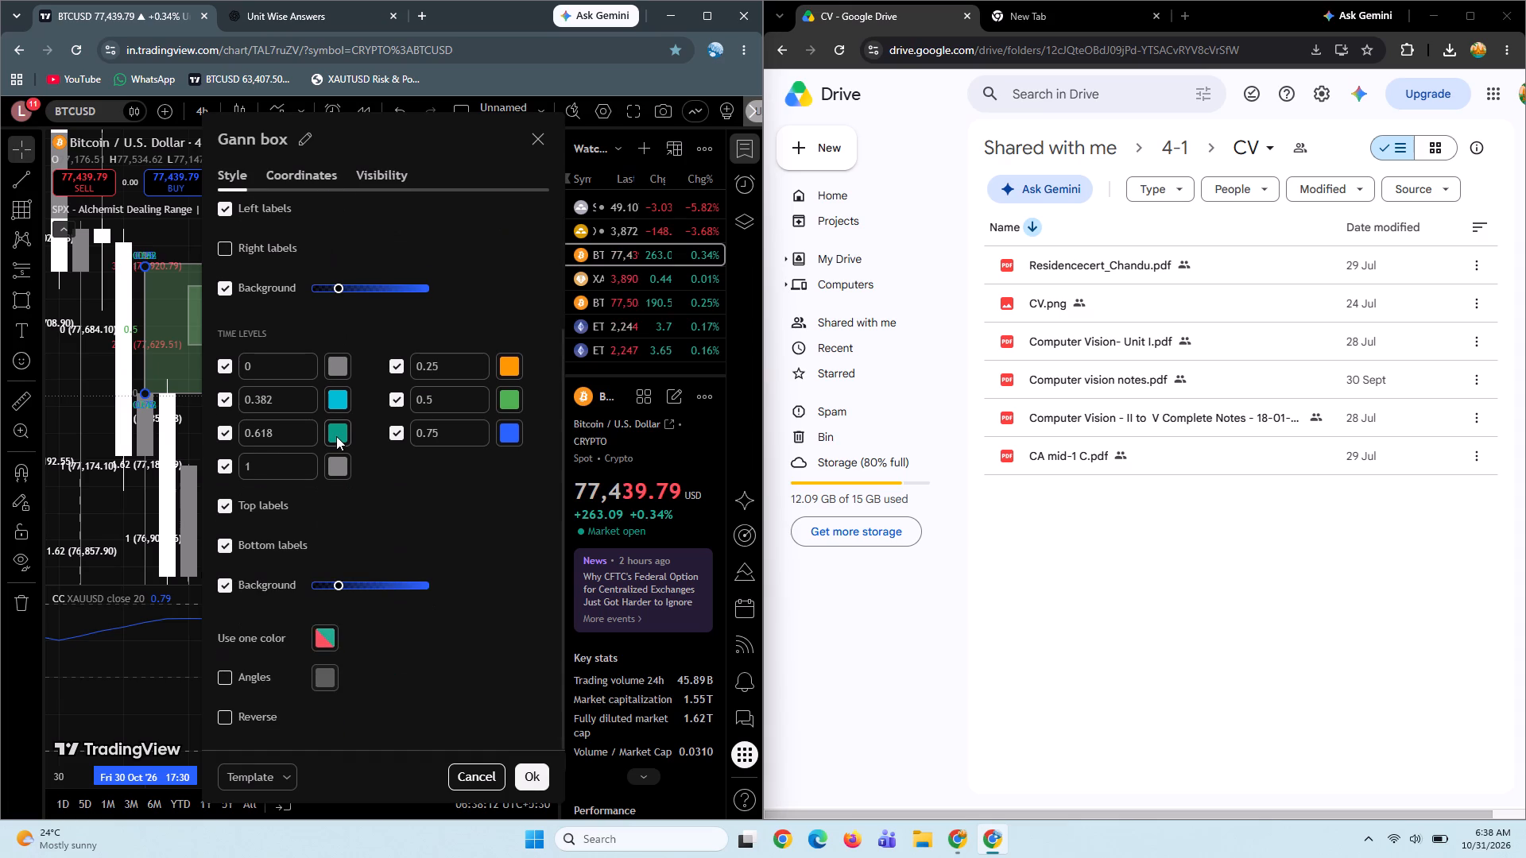
pyautogui.scroll(-2, 336, 436)
pyautogui.scroll(6, 336, 436)
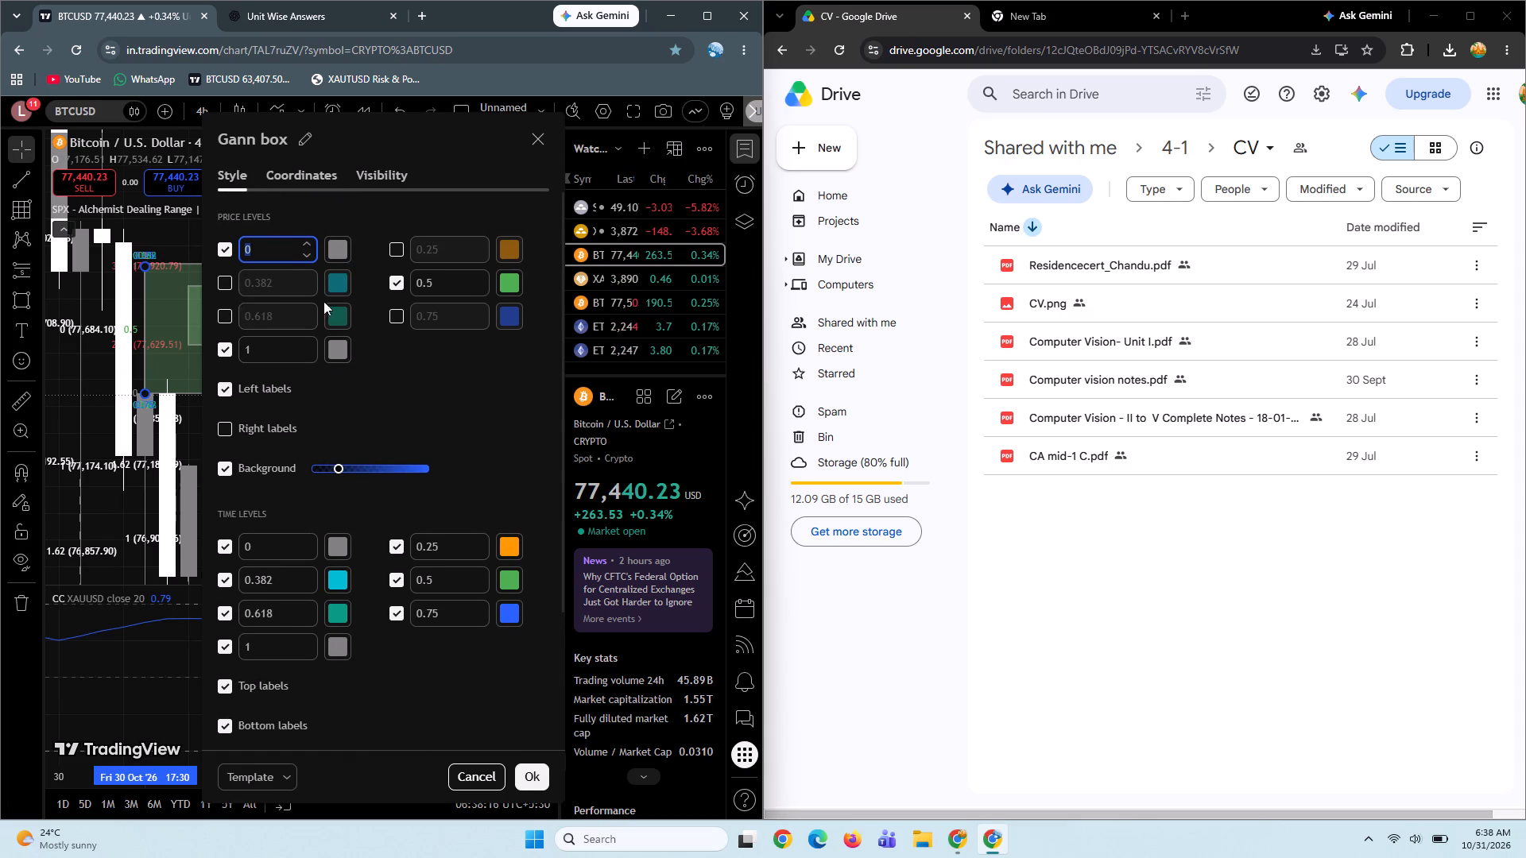
pyautogui.click(404, 367)
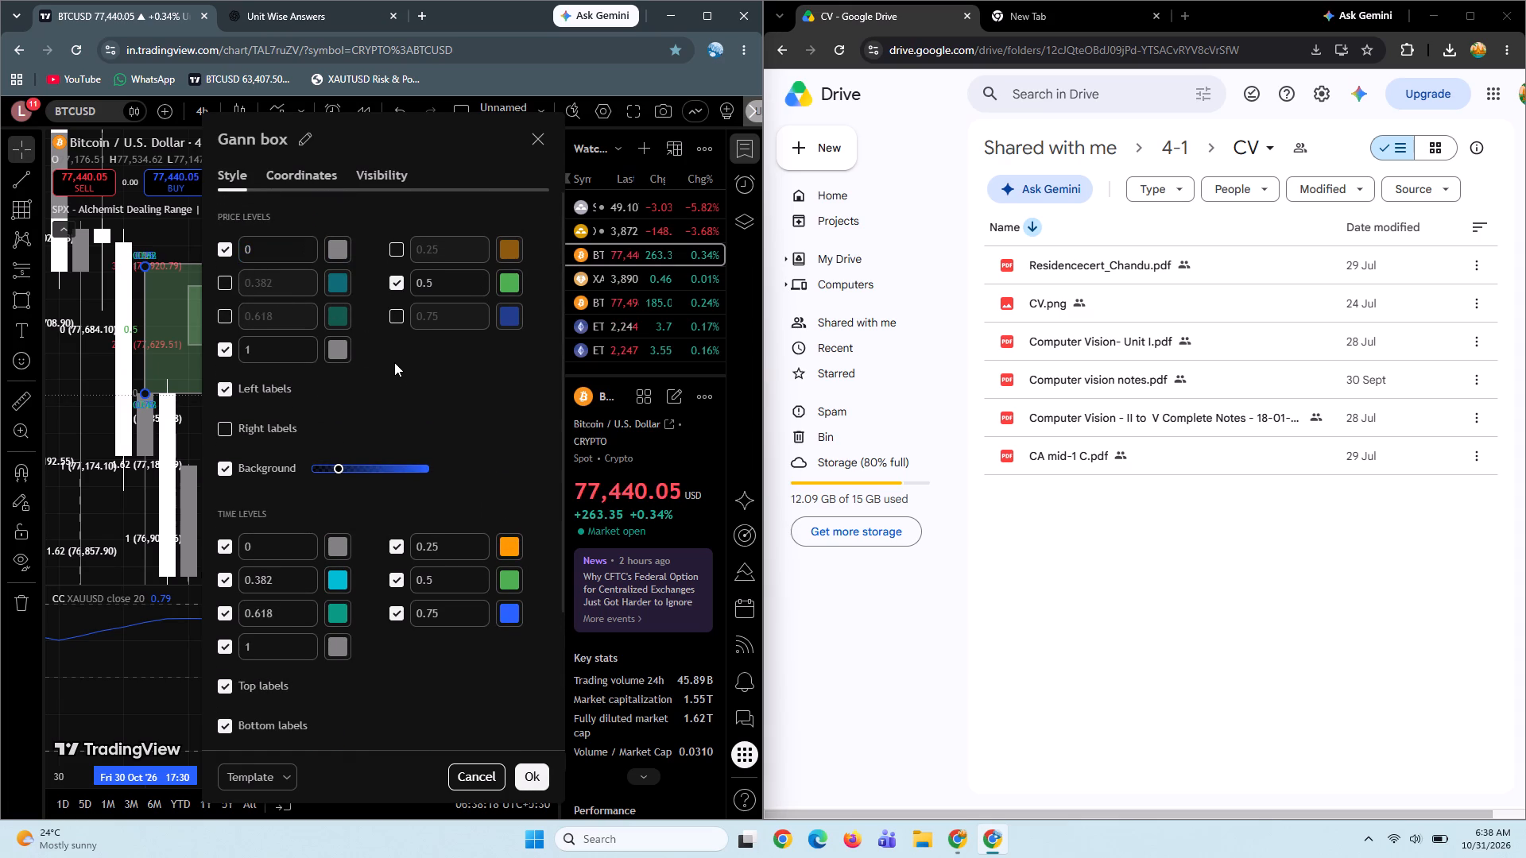
pyautogui.scroll(-1, 397, 398)
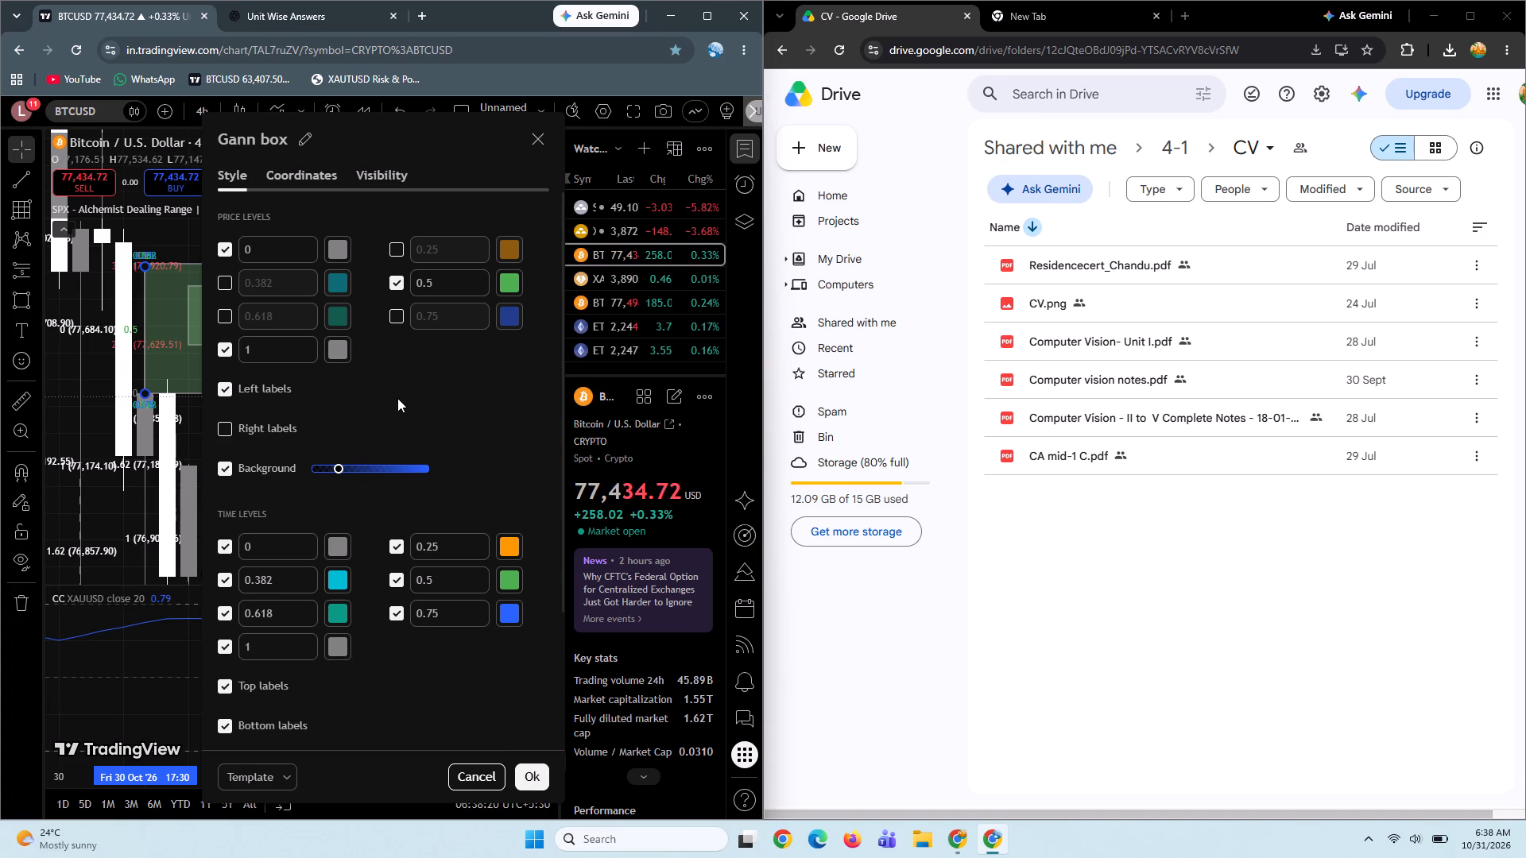
pyautogui.scroll(-2, 397, 398)
pyautogui.click(228, 394)
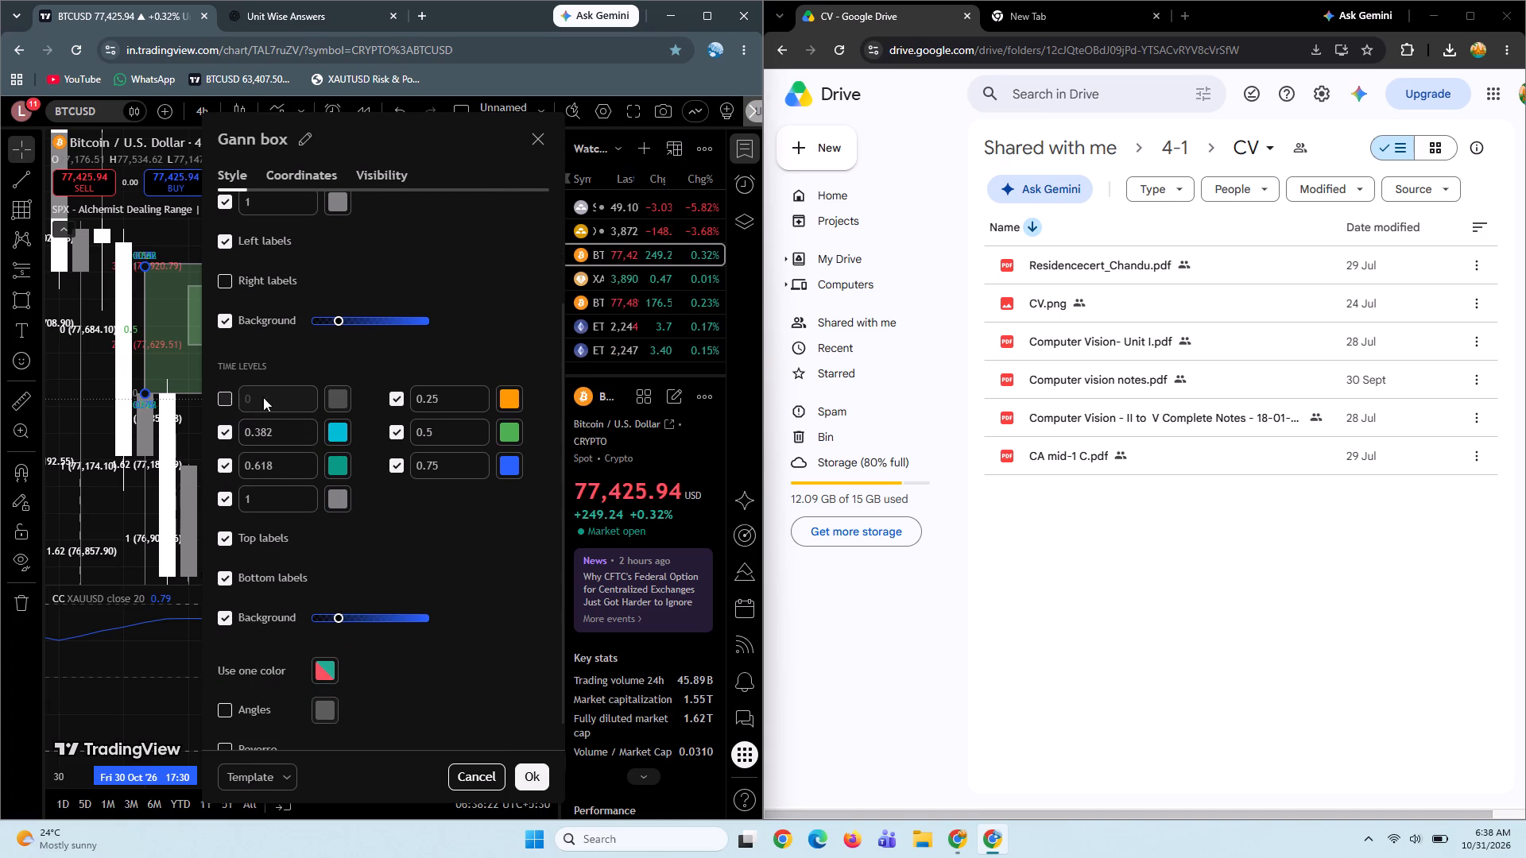
pyautogui.click(402, 397)
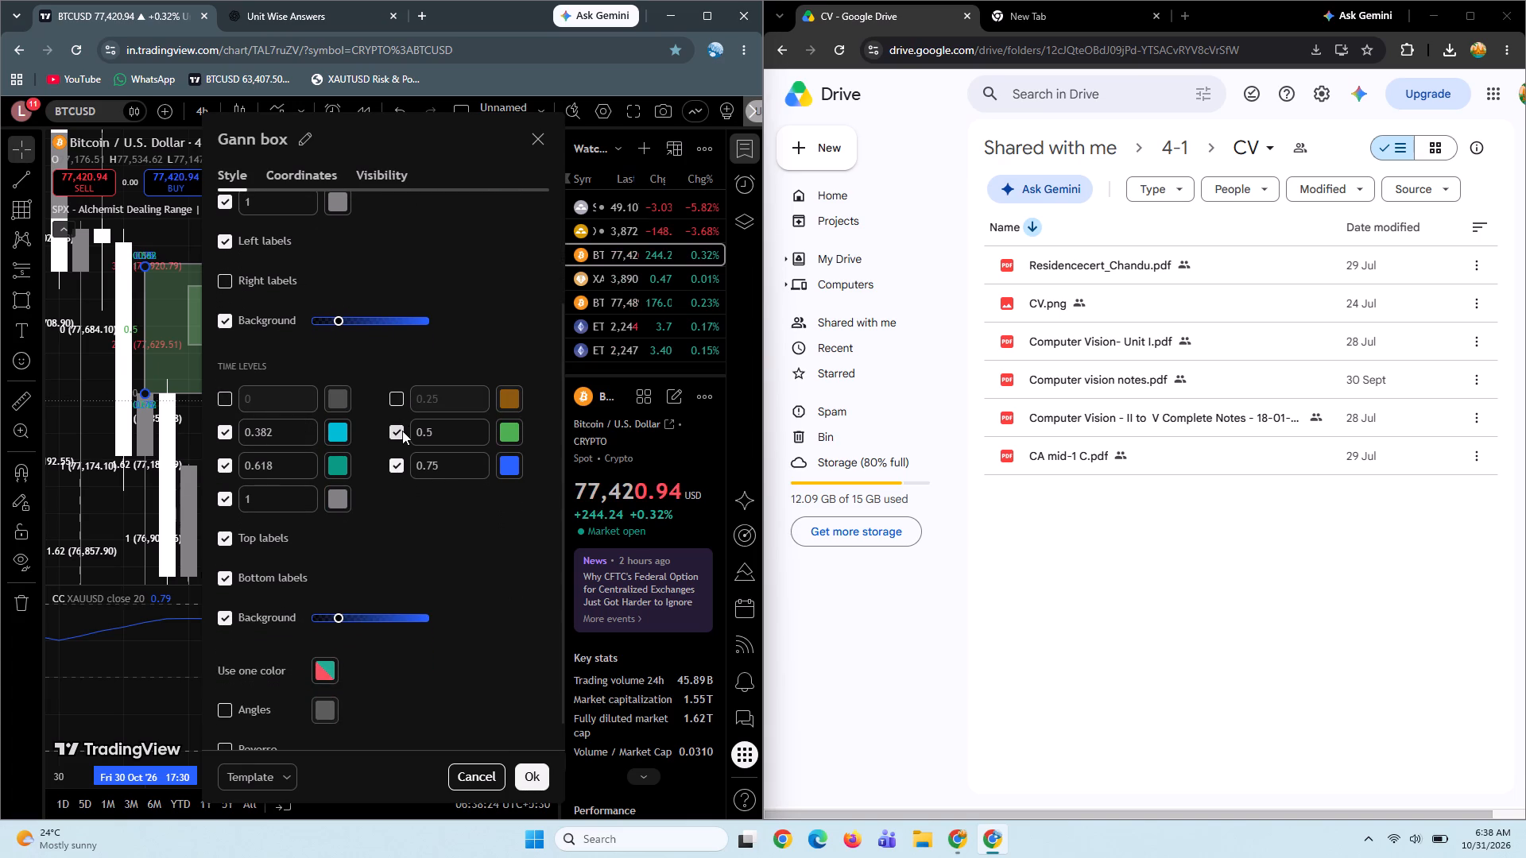
pyautogui.click(402, 431)
pyautogui.click(397, 462)
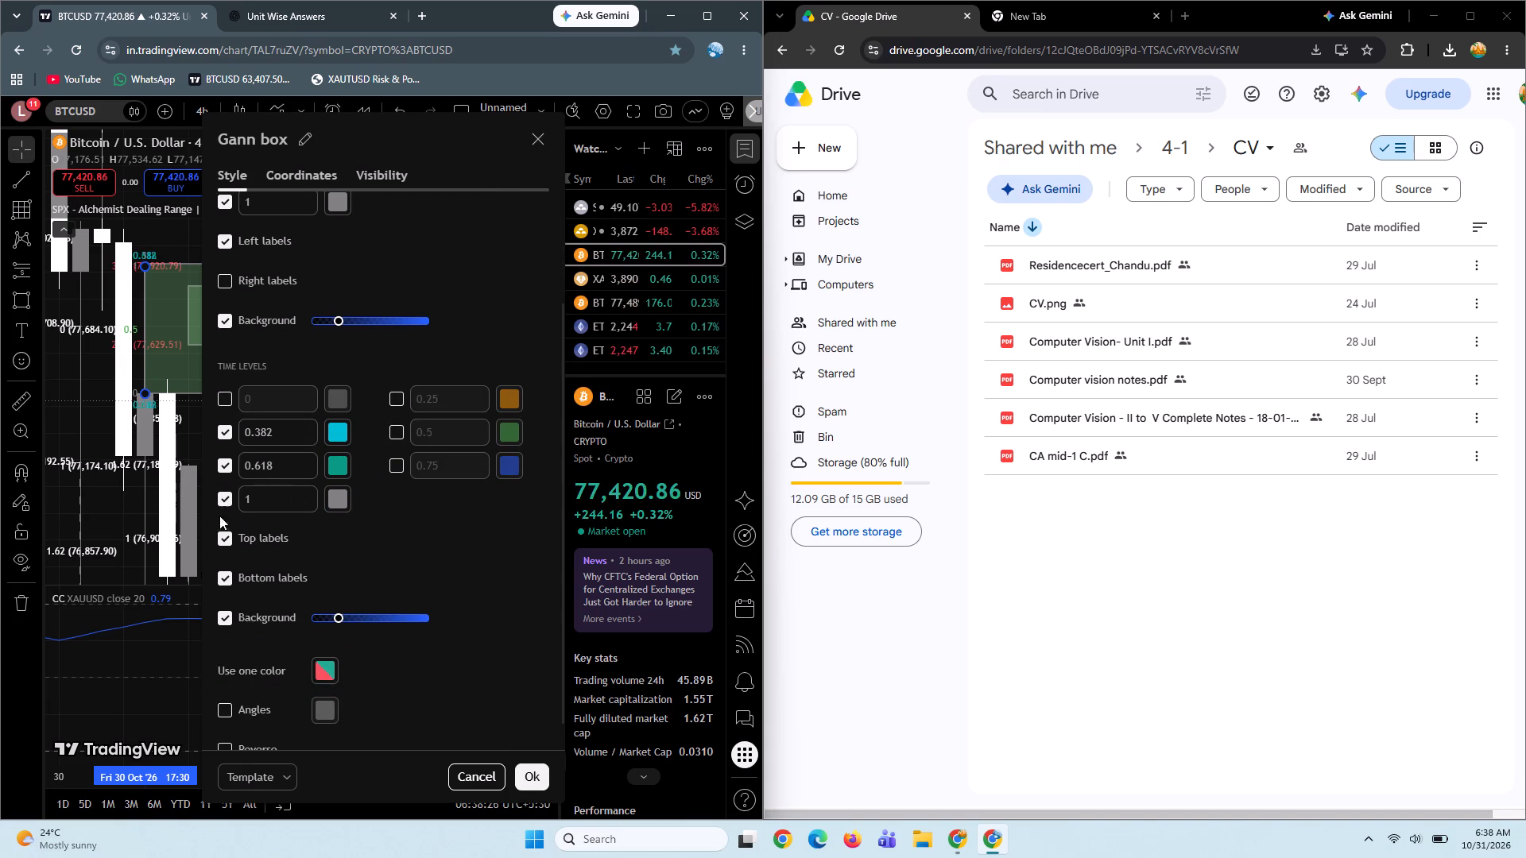
pyautogui.click(221, 500)
pyautogui.click(225, 462)
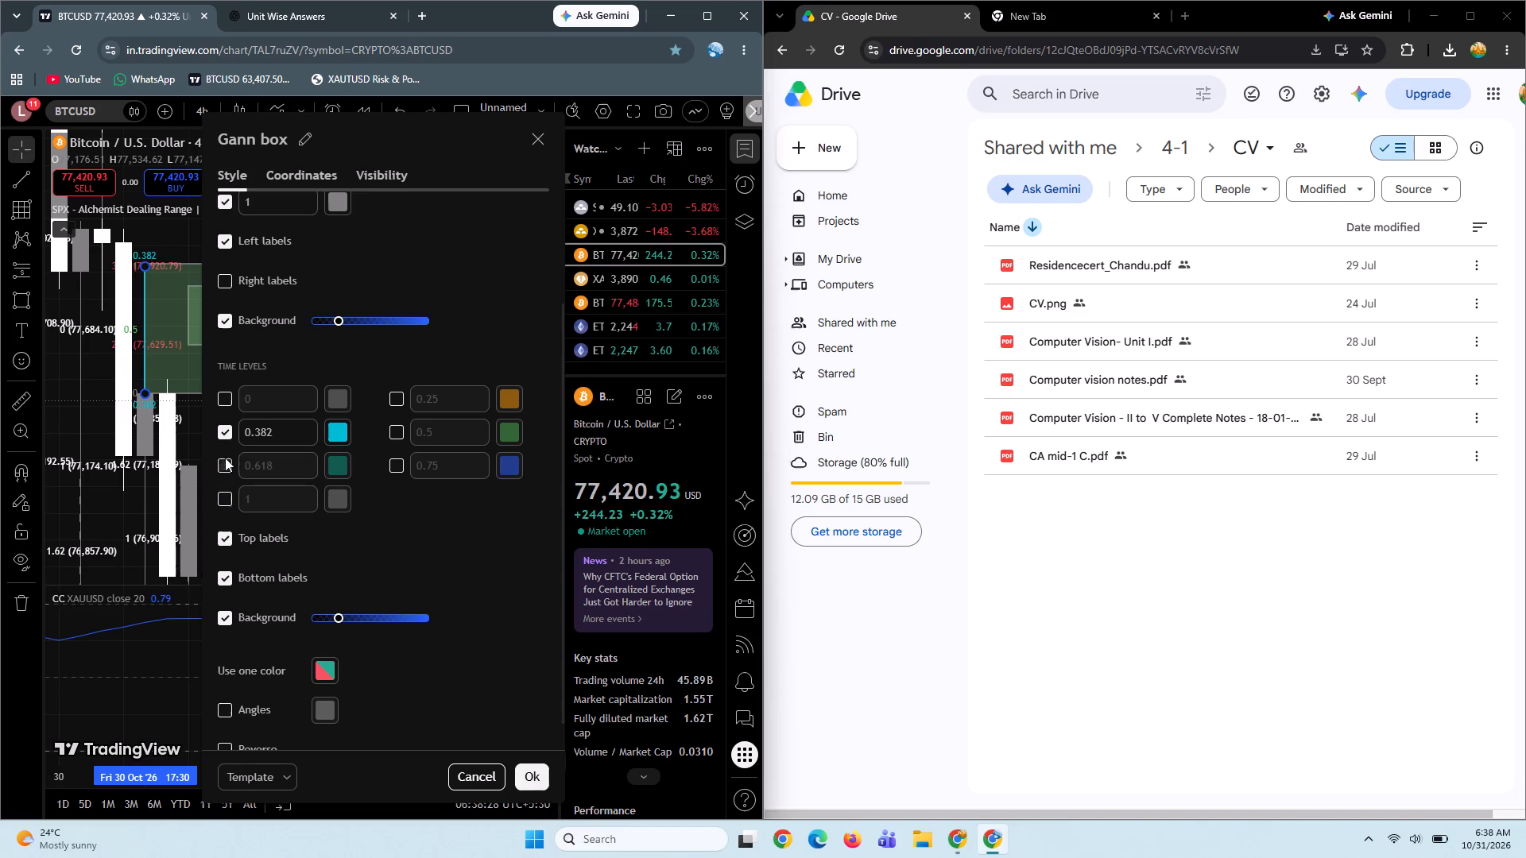
pyautogui.click(226, 427)
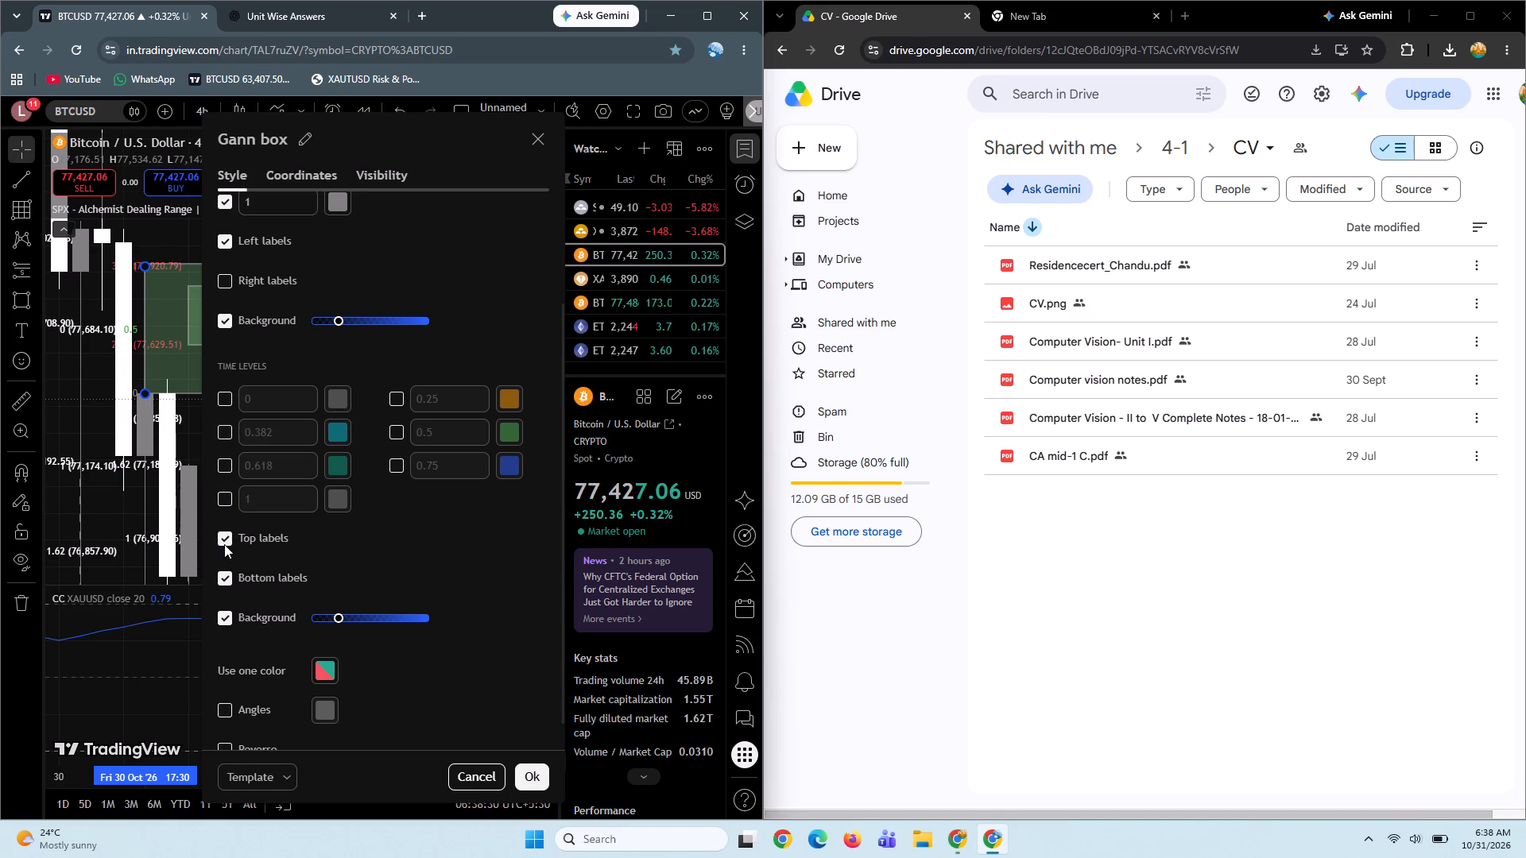
pyautogui.click(223, 543)
pyautogui.click(223, 577)
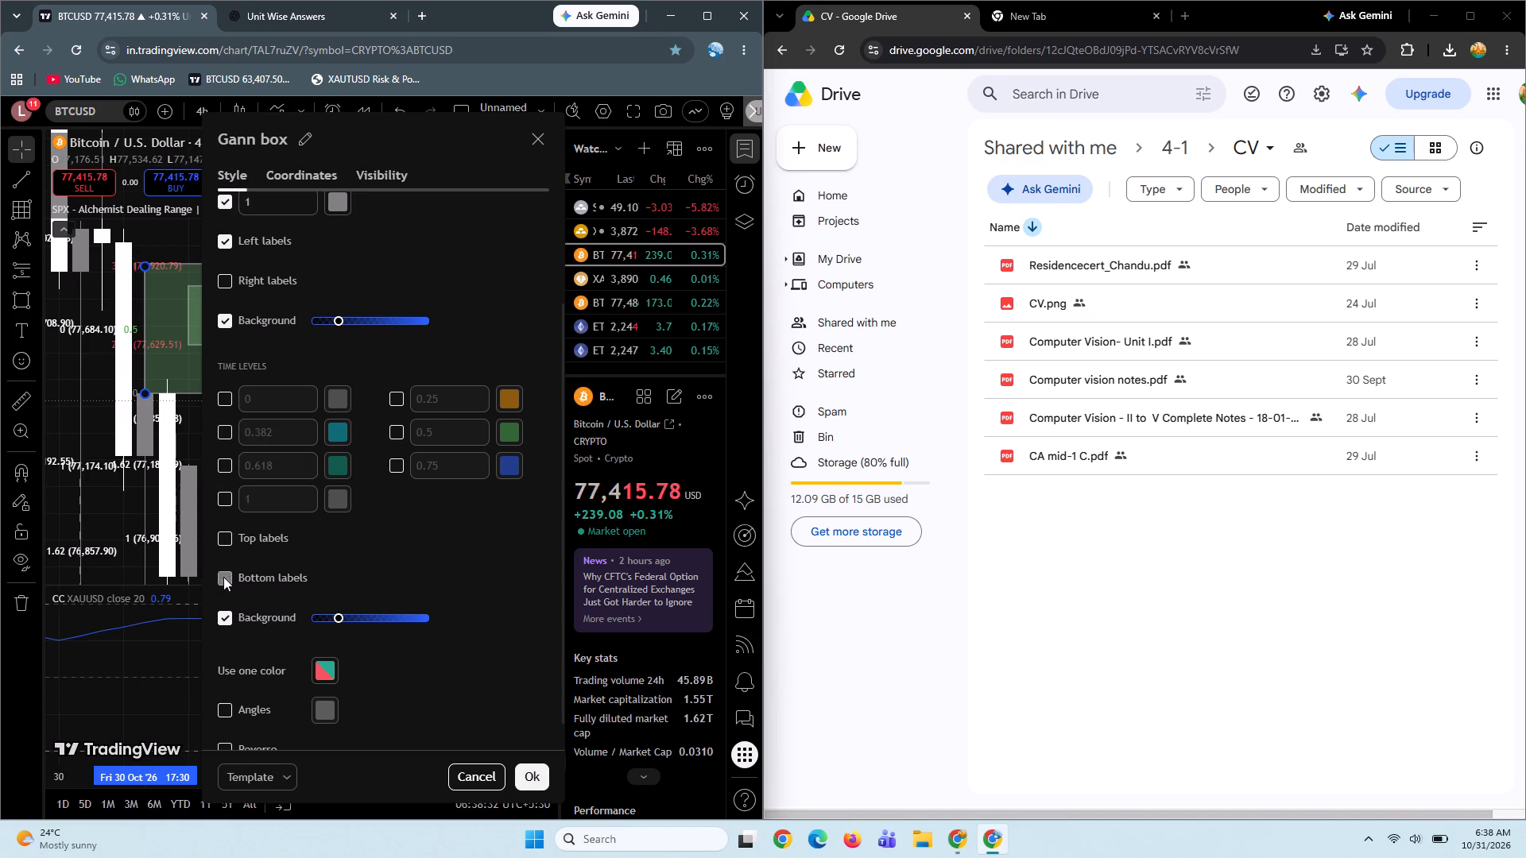
# Save the Gann box style as a drawing template named "0-1 range" and apply the settings.
pyautogui.scroll(-3, 431, 569)
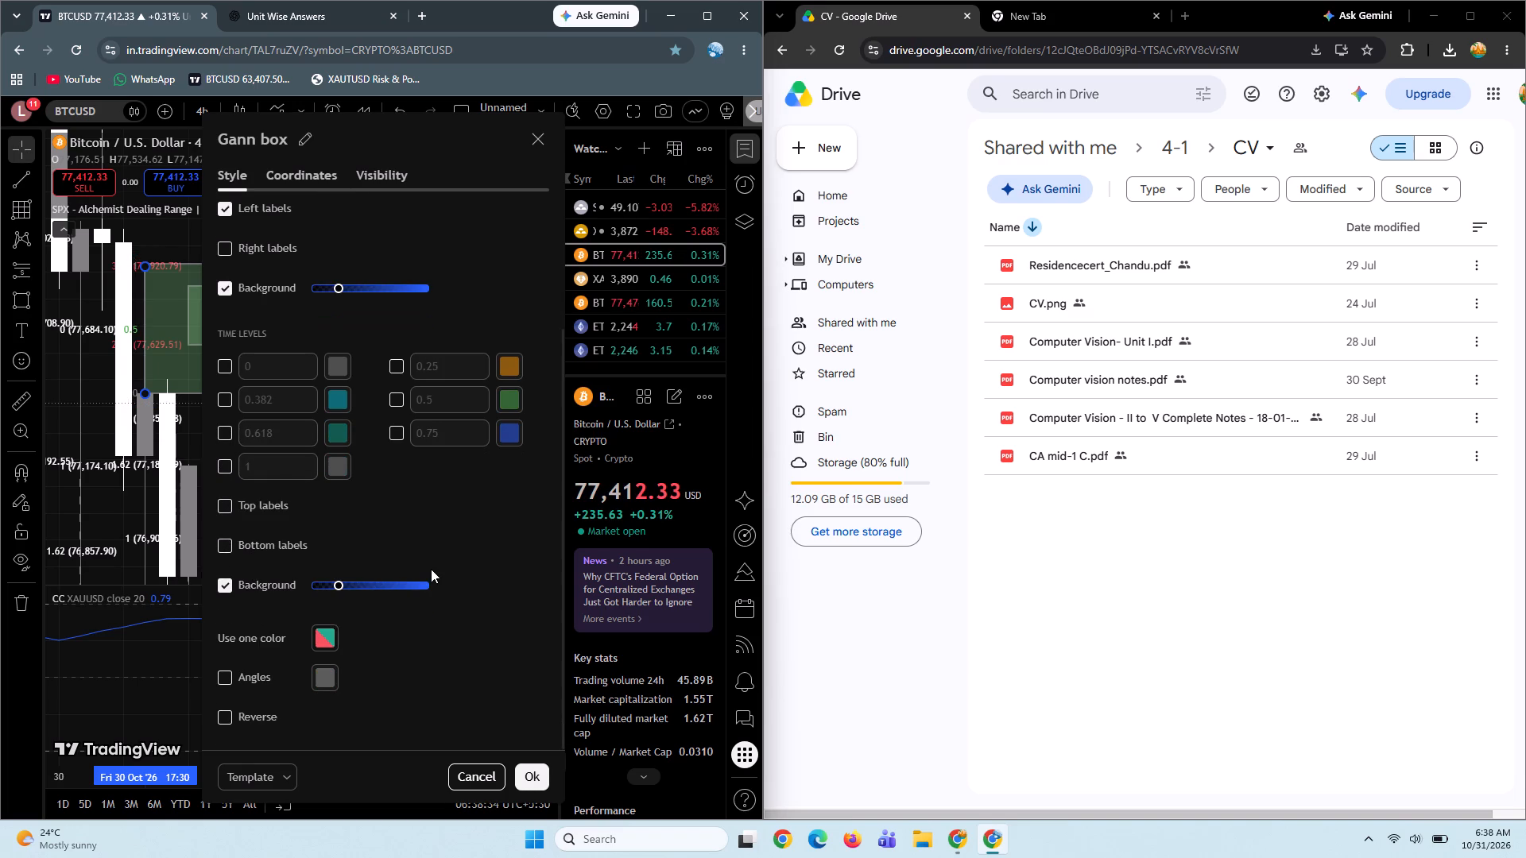
pyautogui.click(277, 780)
pyautogui.click(253, 725)
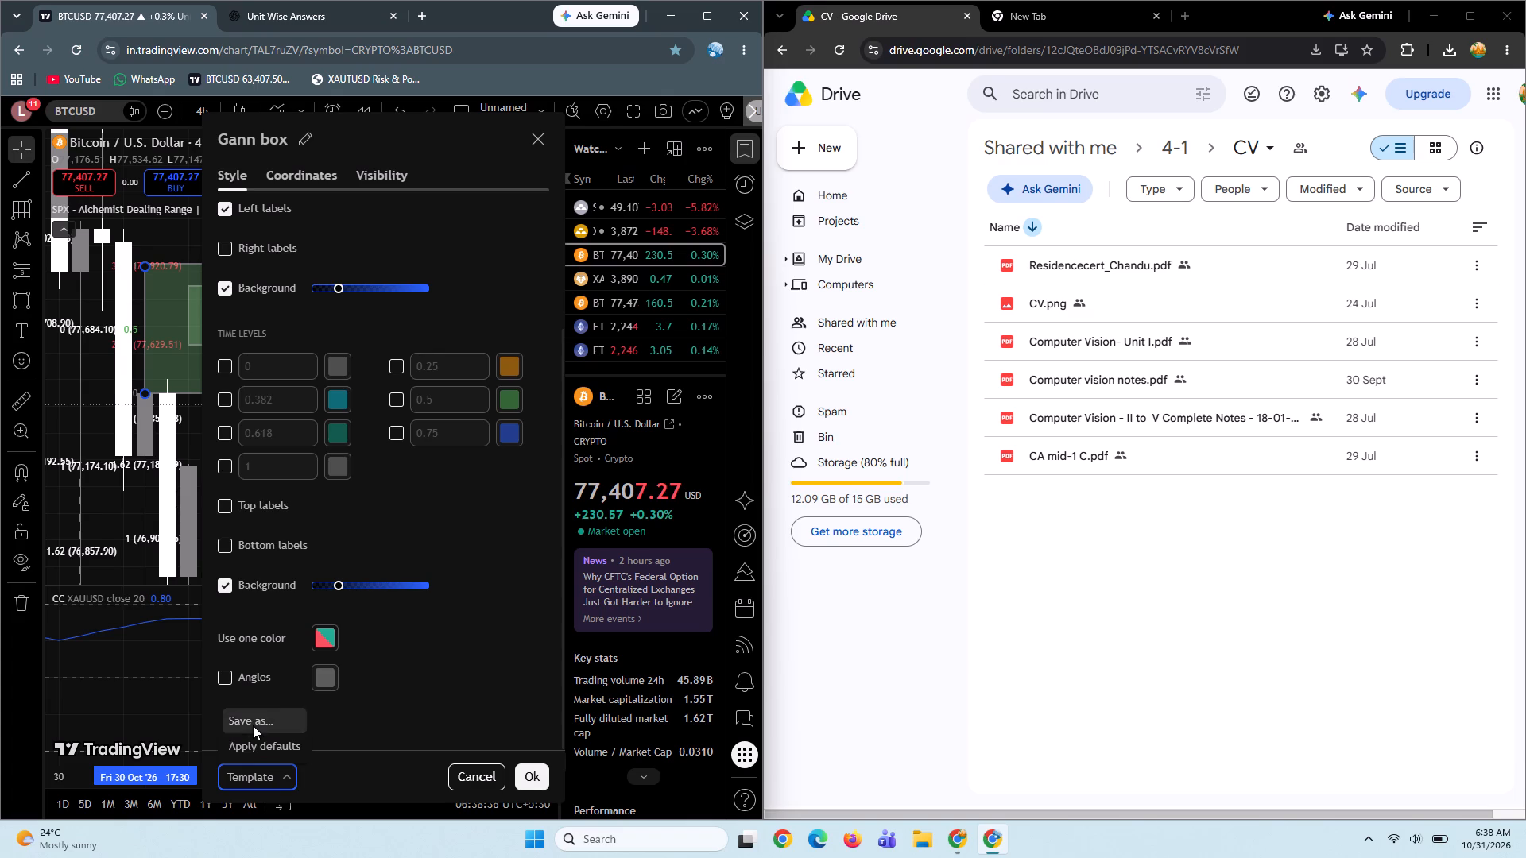
pyautogui.write('50')
pyautogui.press('-')
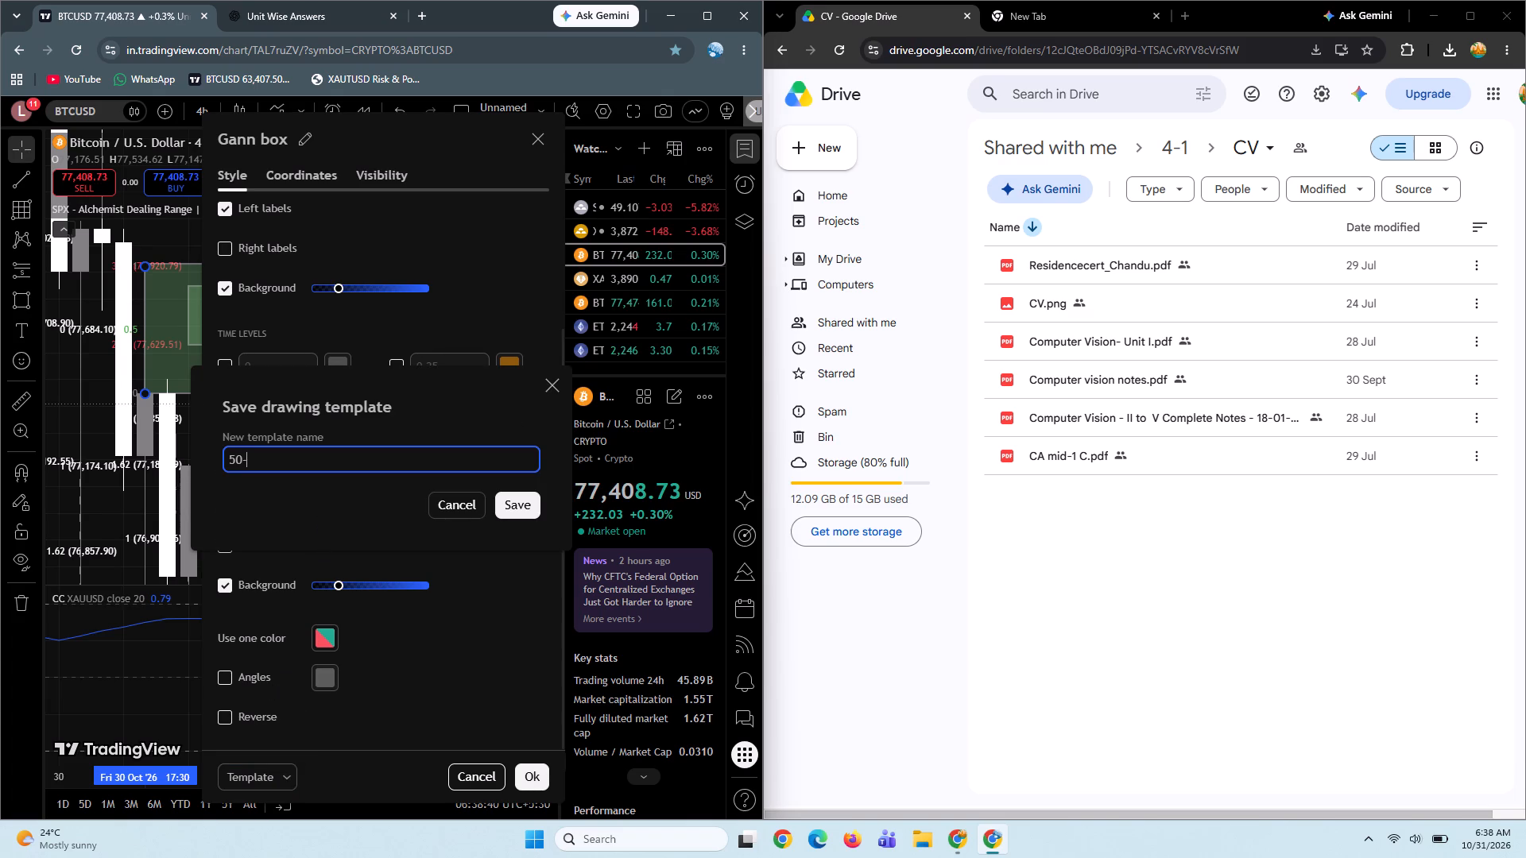
pyautogui.press('BackSpace')
pyautogui.press('BackSpace')
pyautogui.press('BackSpace')
pyautogui.write('0-1')
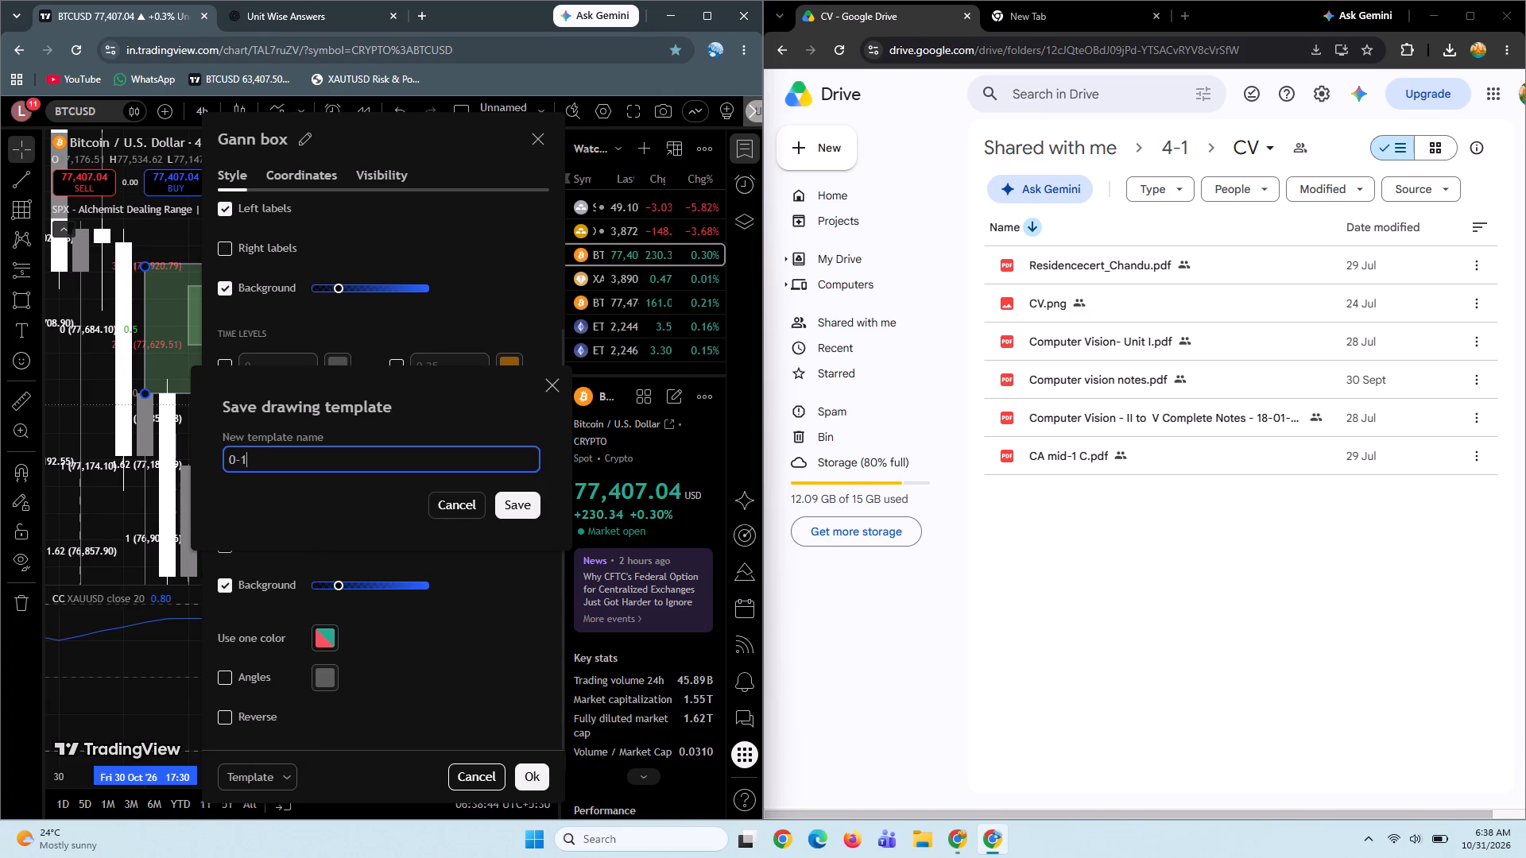
pyautogui.press('space')
pyautogui.write('range')
pyautogui.press('Return')
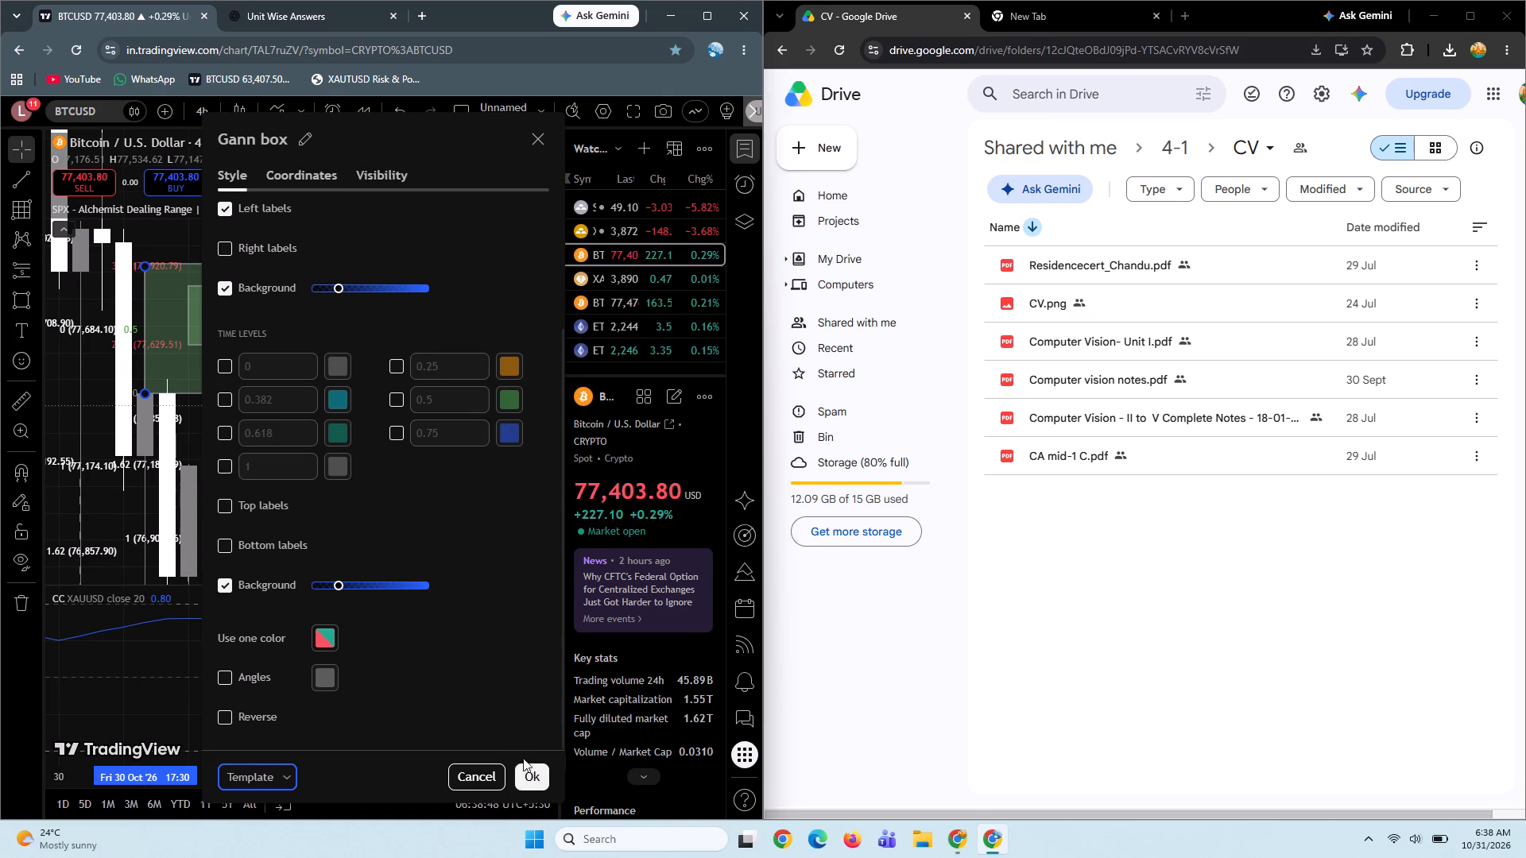
pyautogui.click(539, 772)
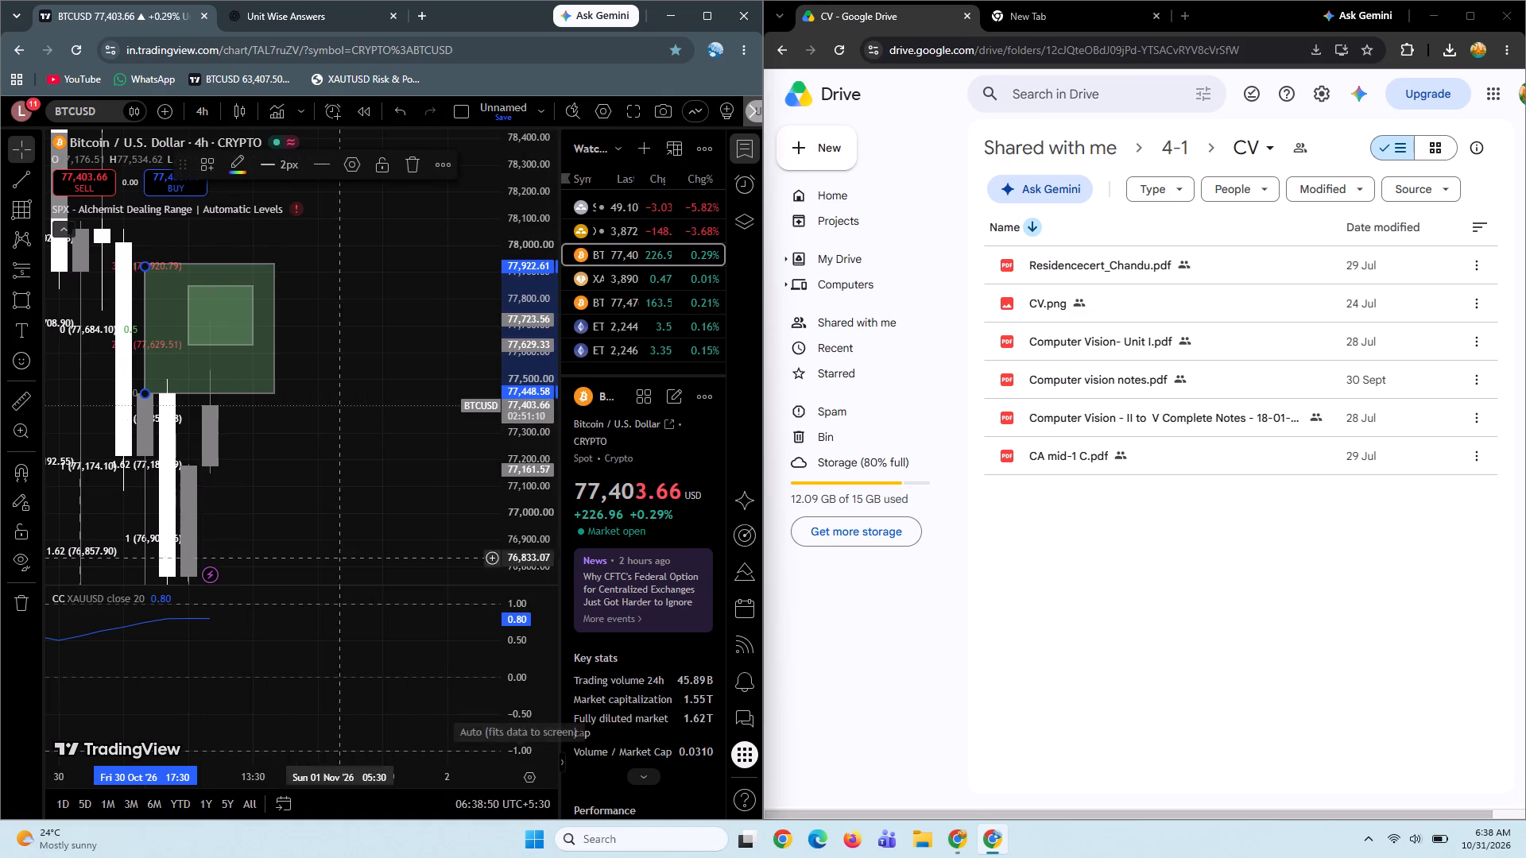
# Widen the Gann box from Fri 30 Oct 17:30 to Sun 01 Nov 09:30, with its upper edge at 77,922.61.
pyautogui.moveTo(144, 267); pyautogui.dragTo(207, 260)
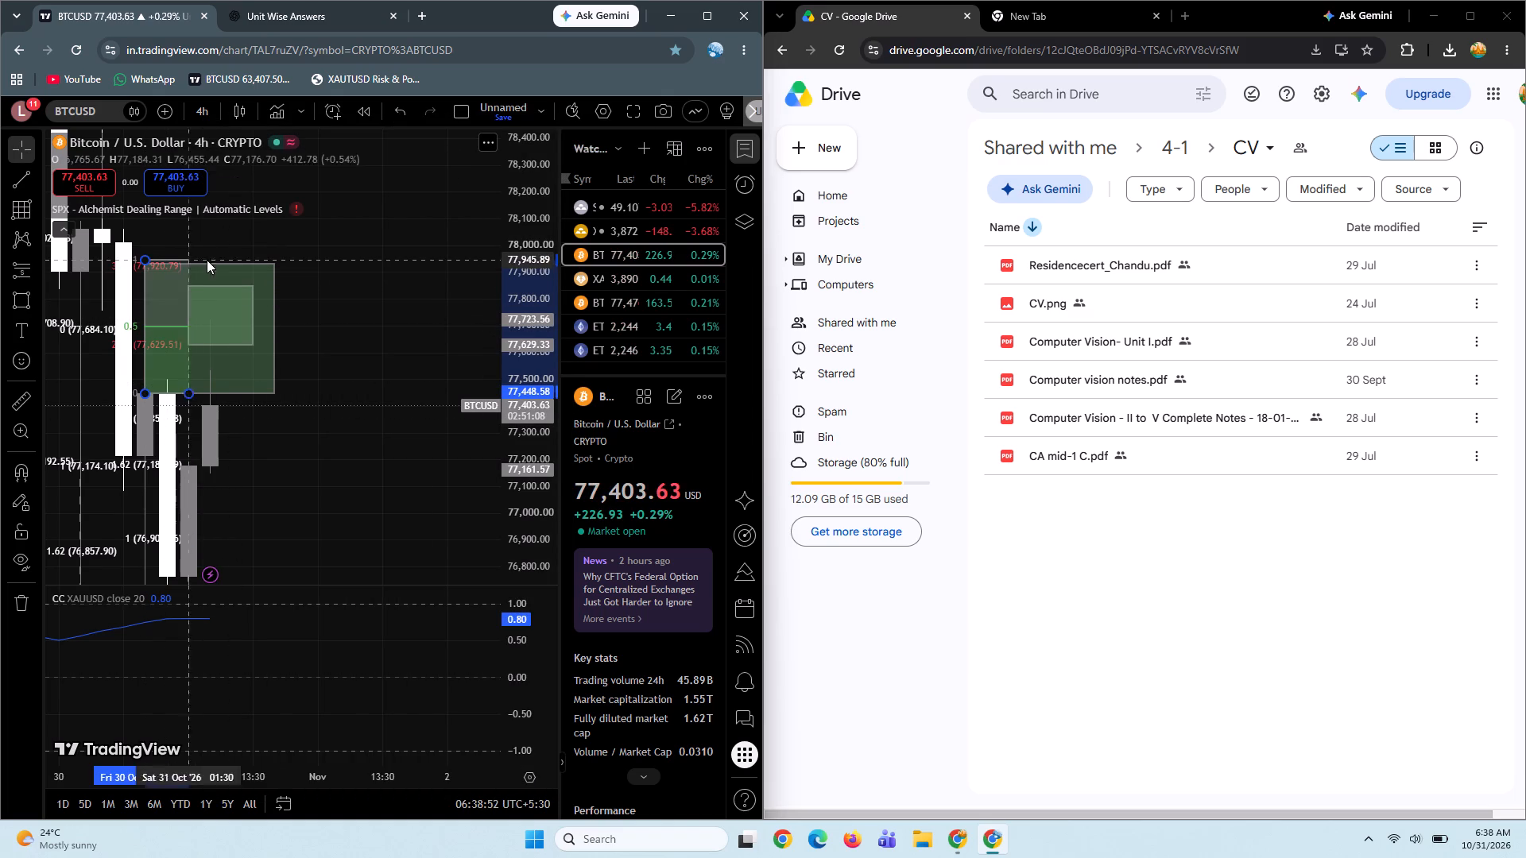
pyautogui.moveTo(207, 260); pyautogui.dragTo(313, 264)
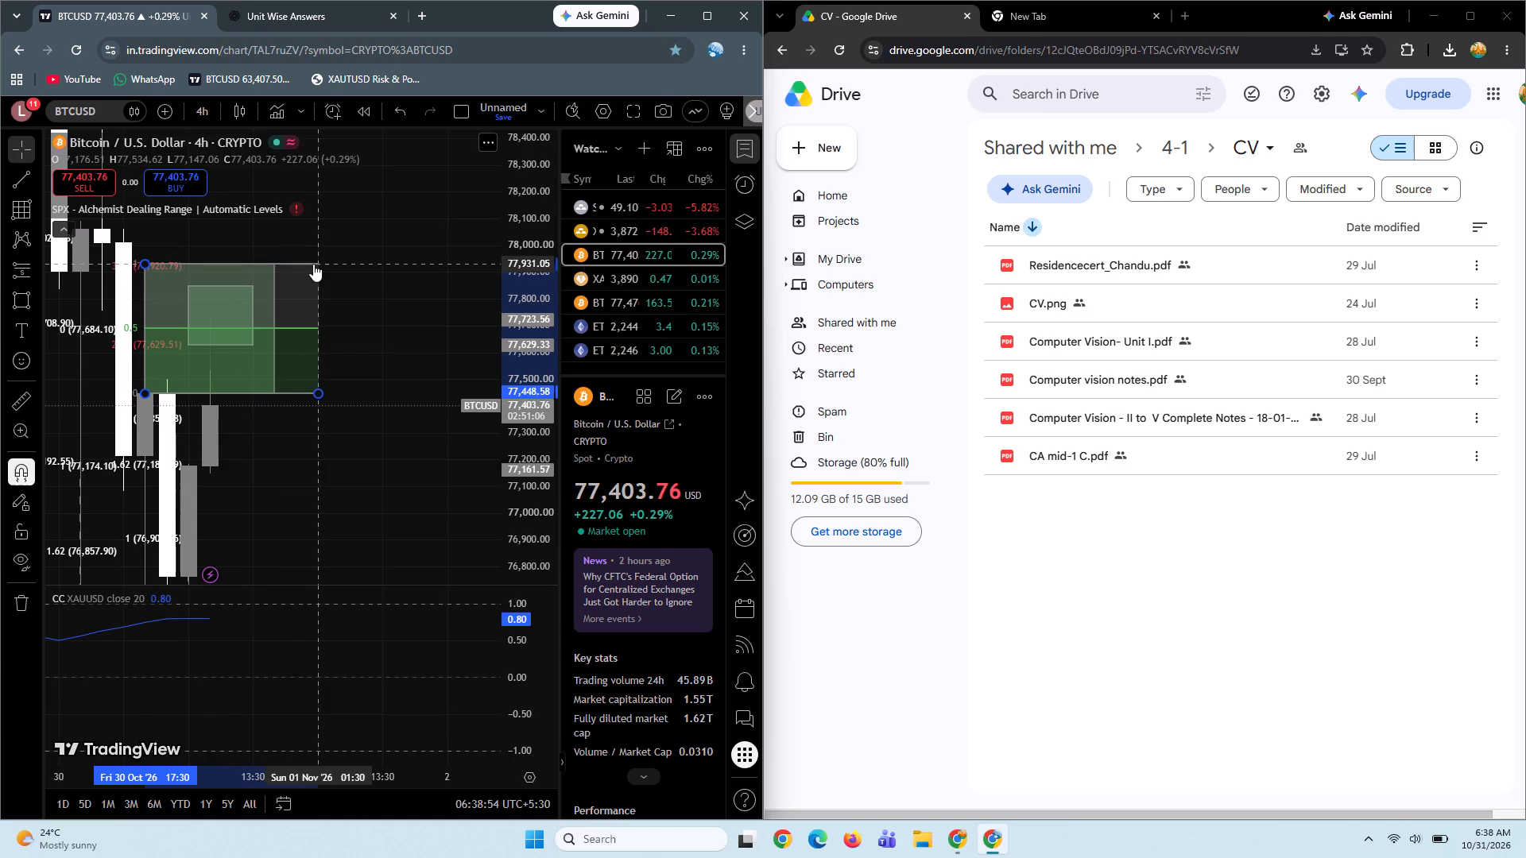
pyautogui.moveTo(313, 264); pyautogui.dragTo(292, 265)
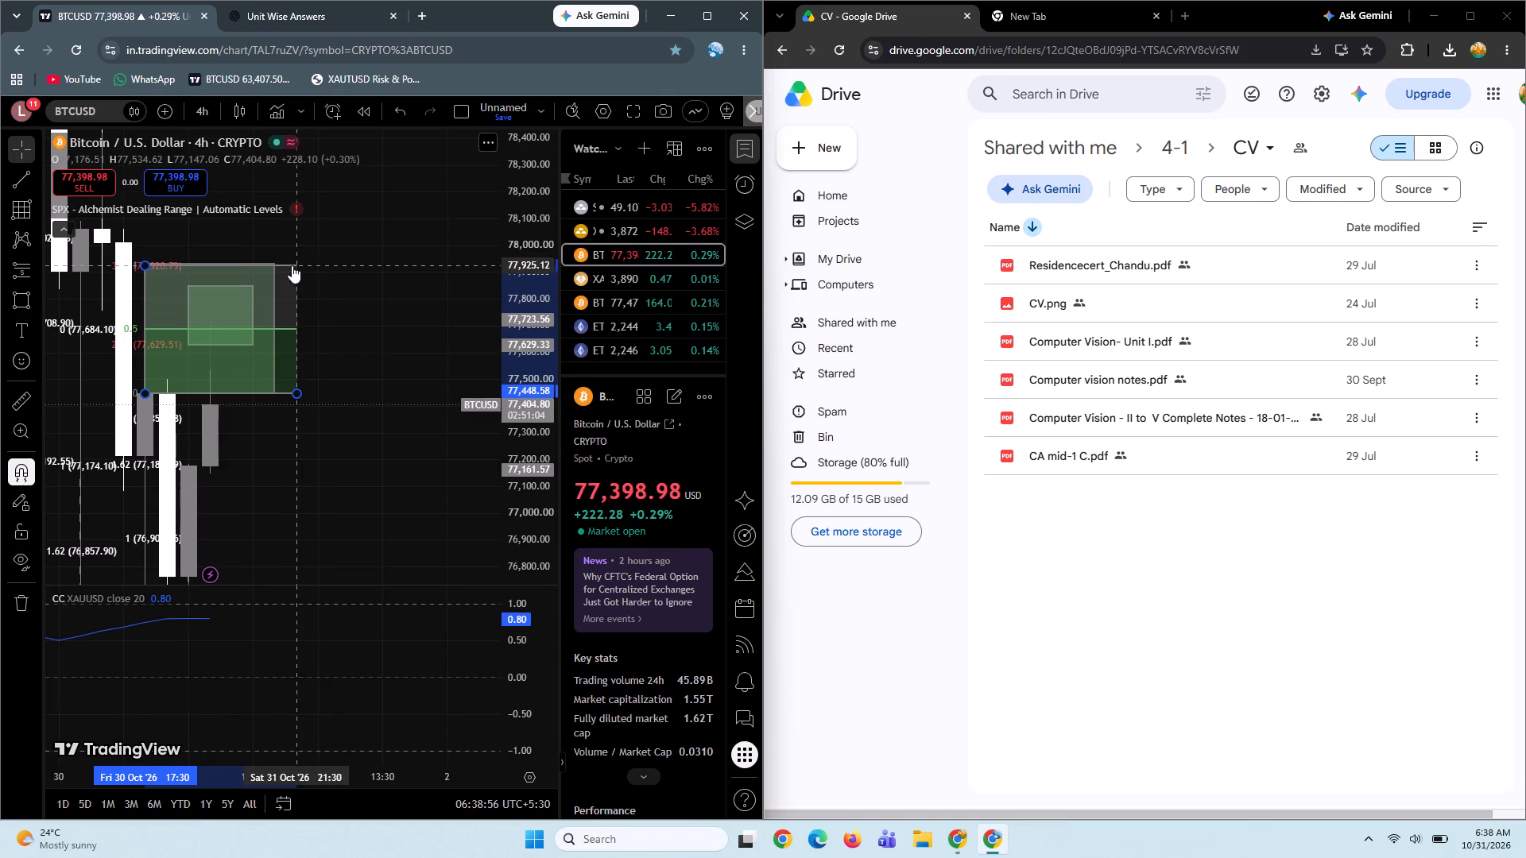
pyautogui.moveTo(292, 265); pyautogui.dragTo(364, 253)
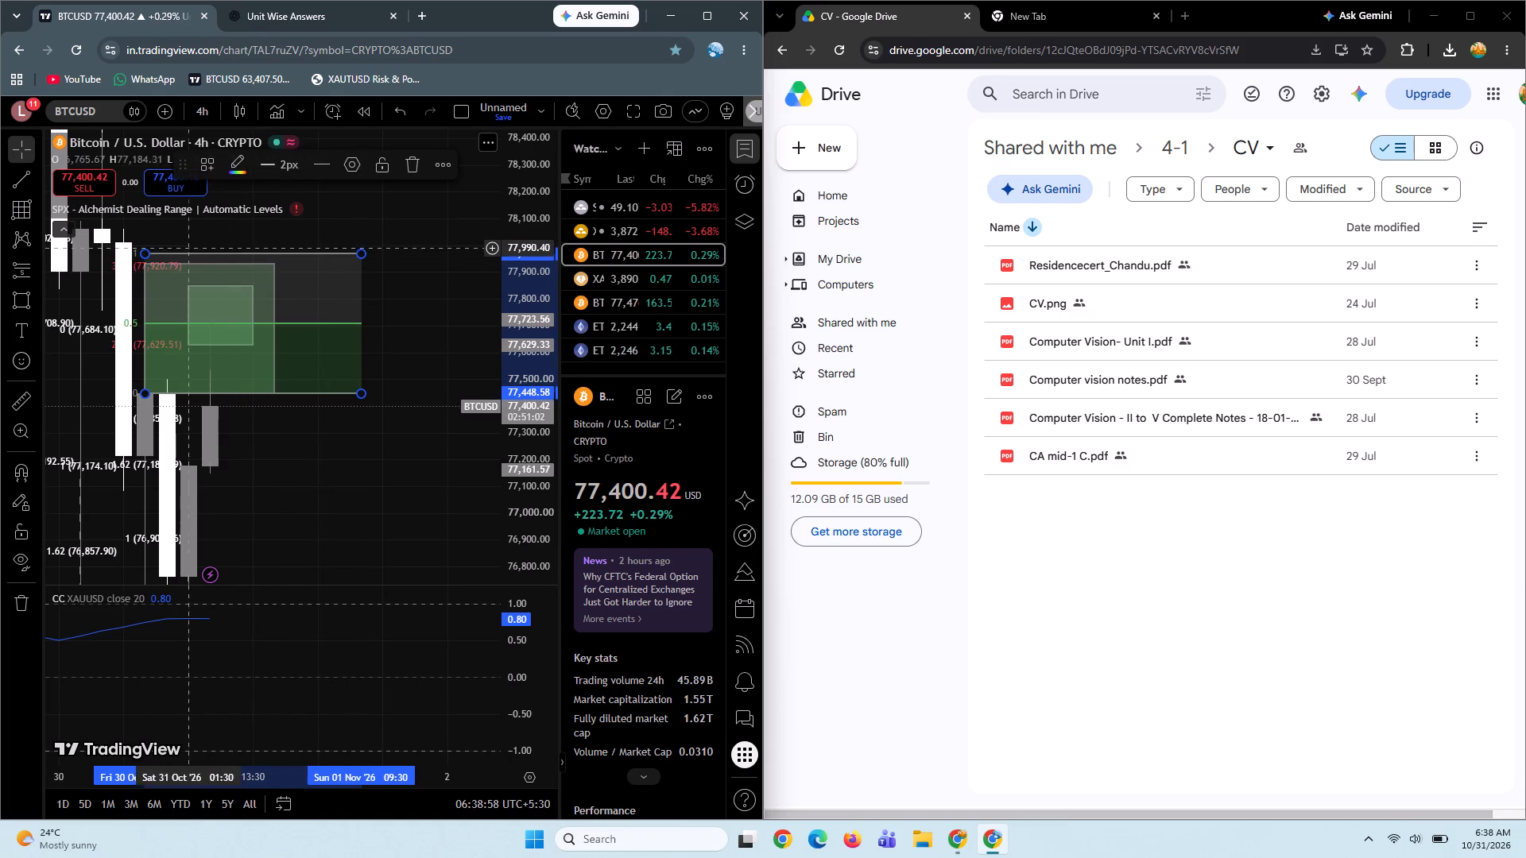
pyautogui.click(141, 253)
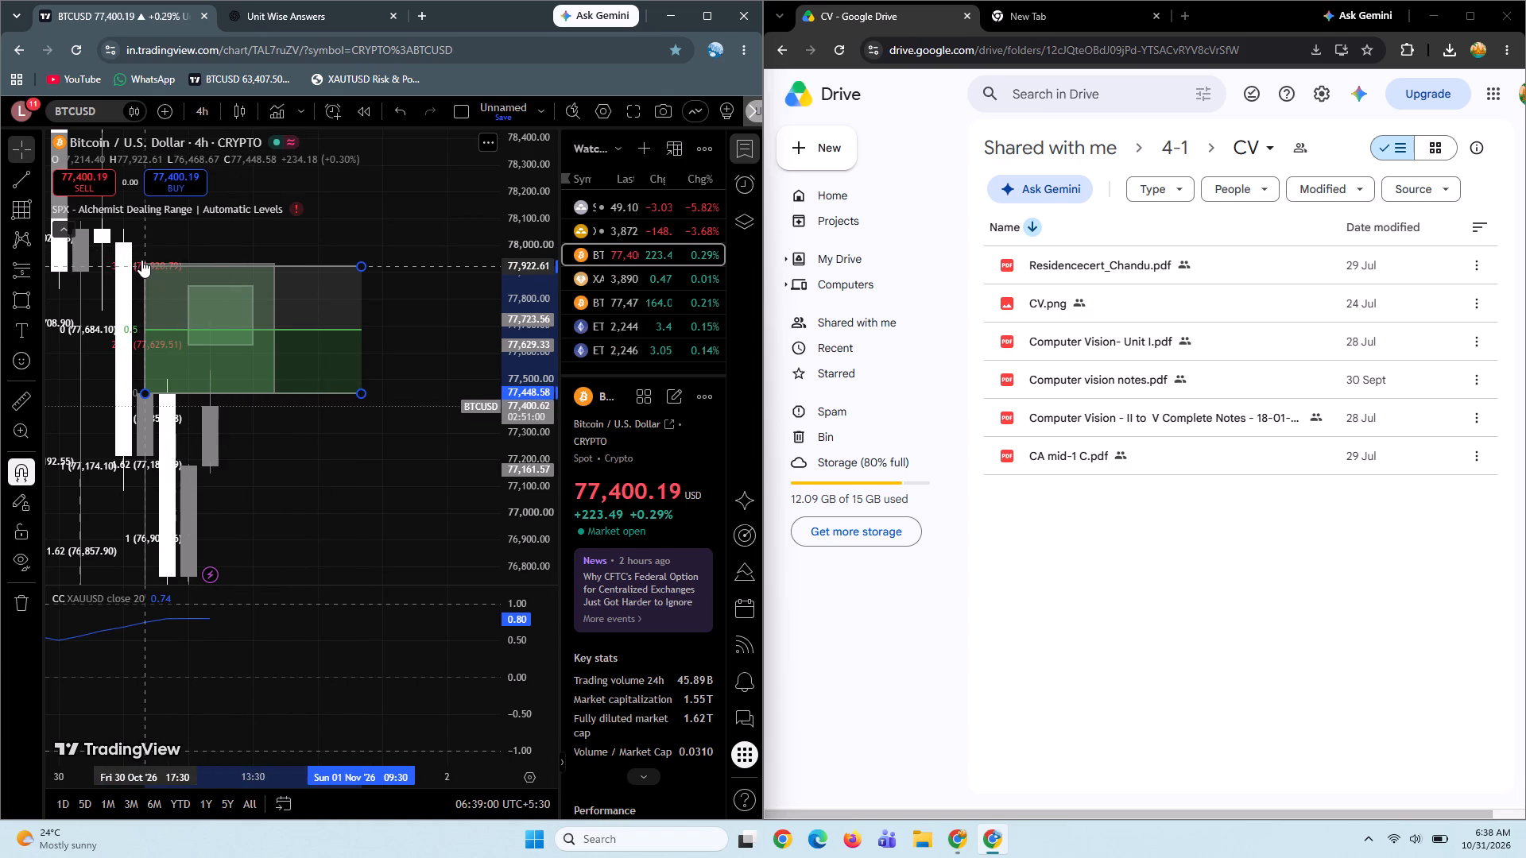
pyautogui.click(391, 349)
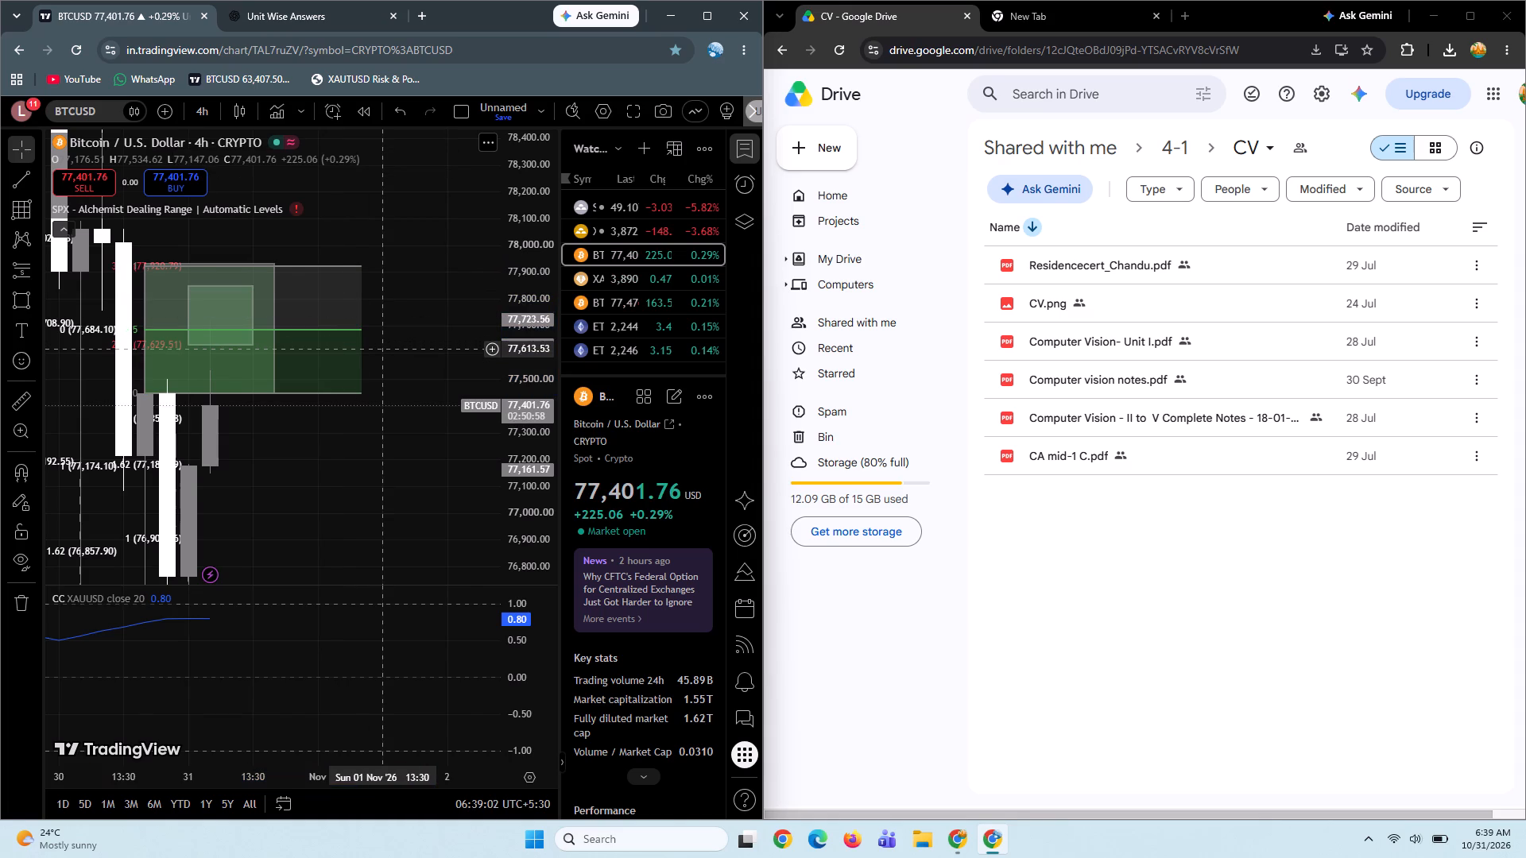
# Measure the price distance from the current price up to the Gann box's 0.5 level, and clear the measurement.
pyautogui.moveTo(533, 388); pyautogui.dragTo(560, 166)
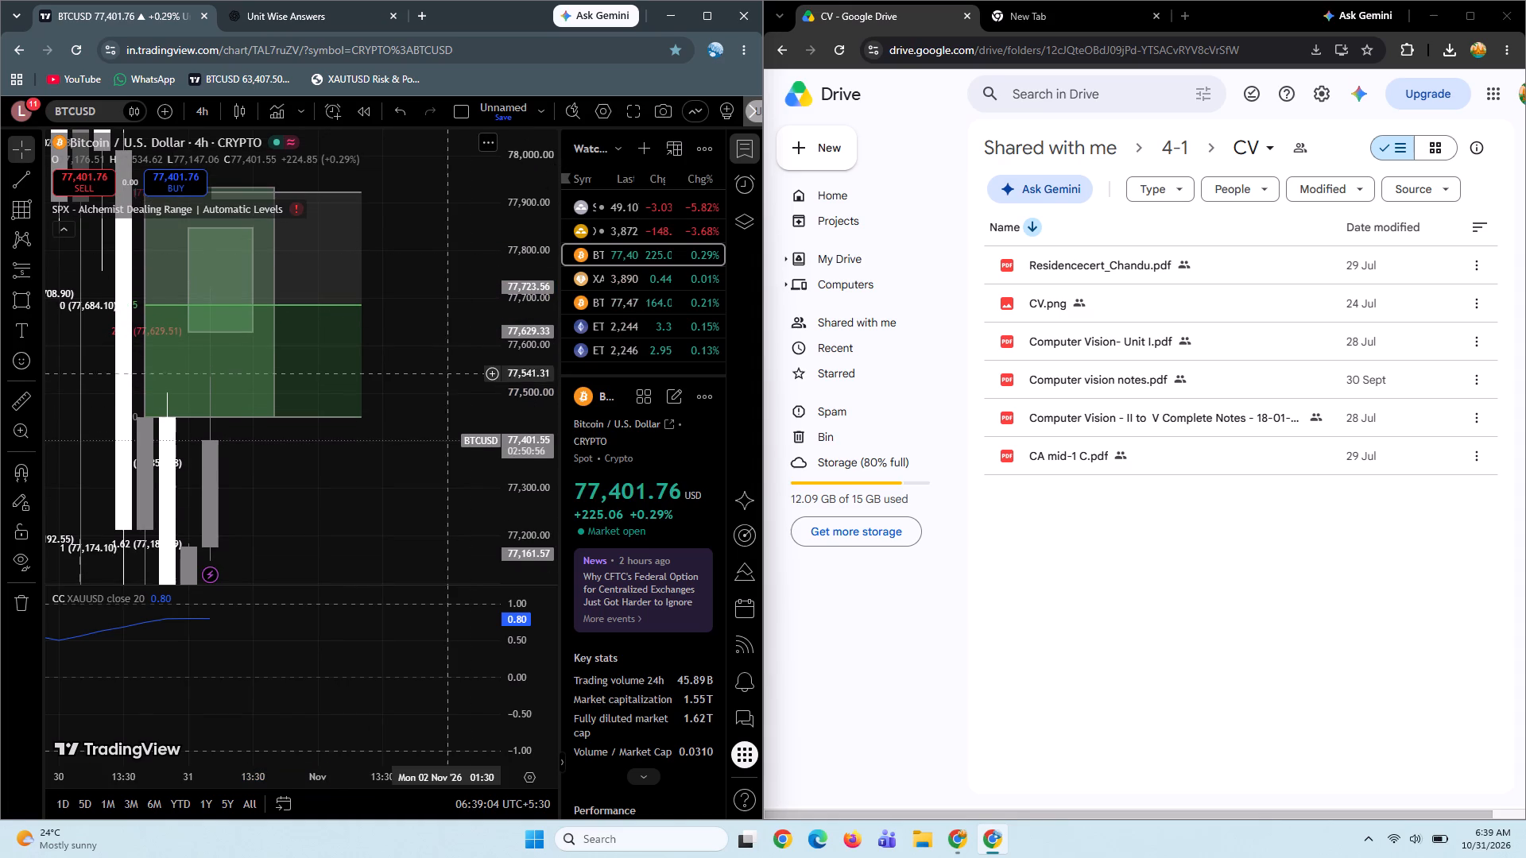
pyautogui.moveTo(451, 402); pyautogui.dragTo(431, 348)
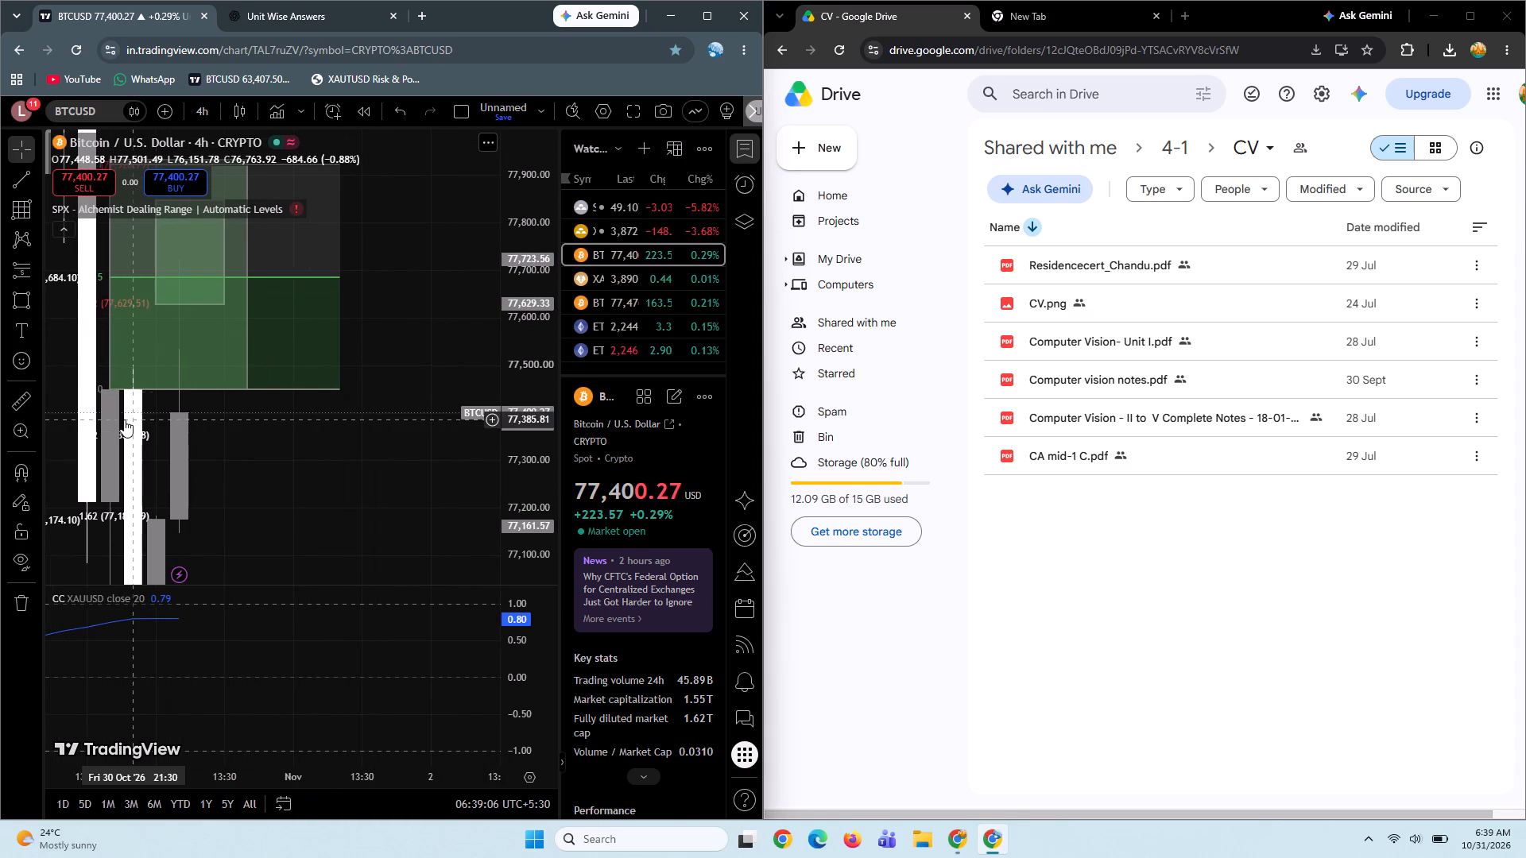
pyautogui.click(11, 392)
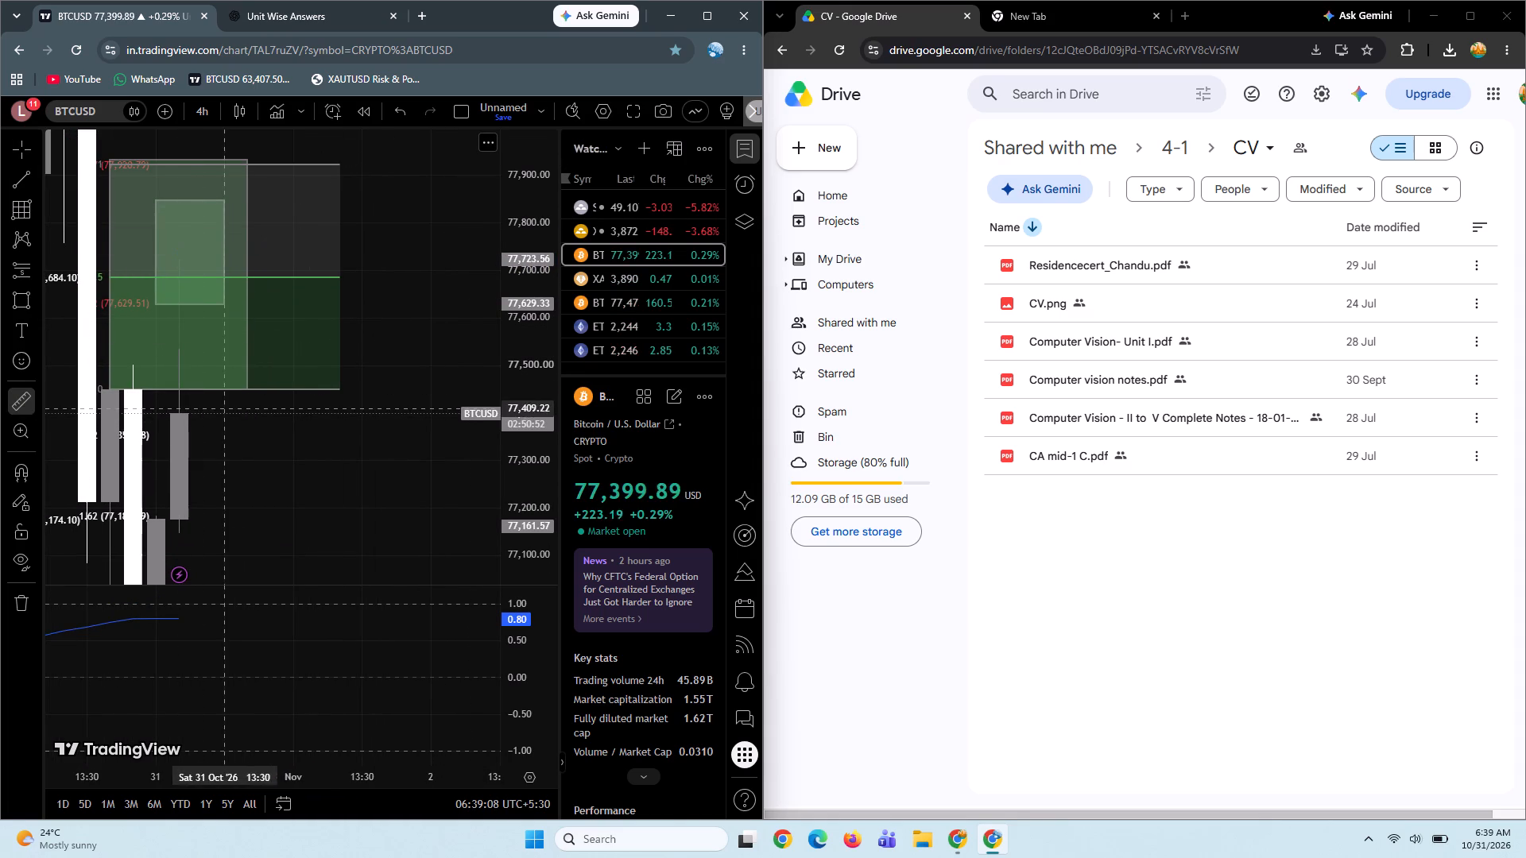
pyautogui.click(238, 414)
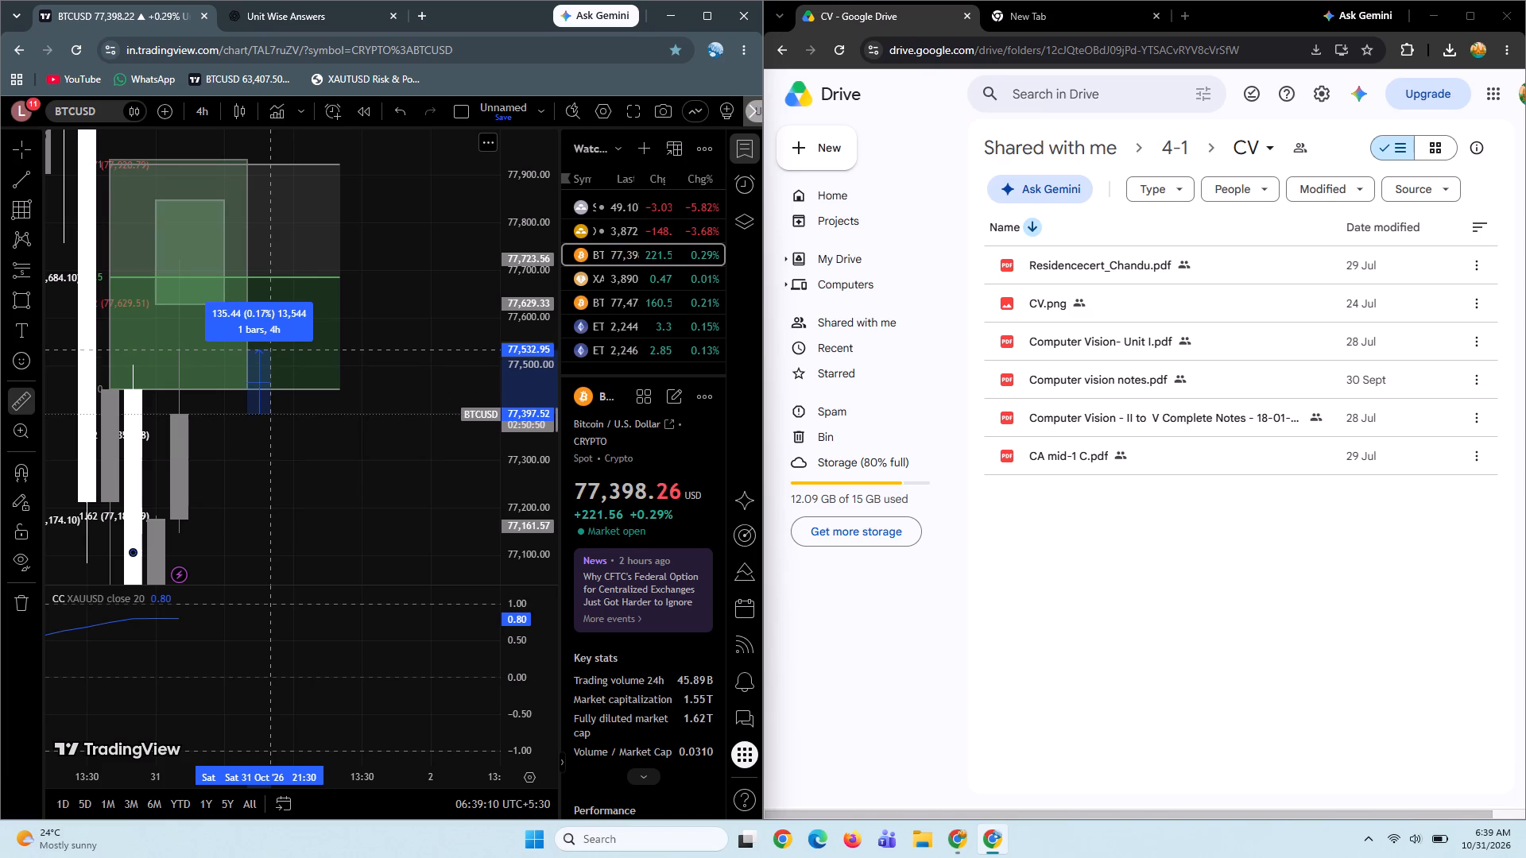
pyautogui.click(283, 275)
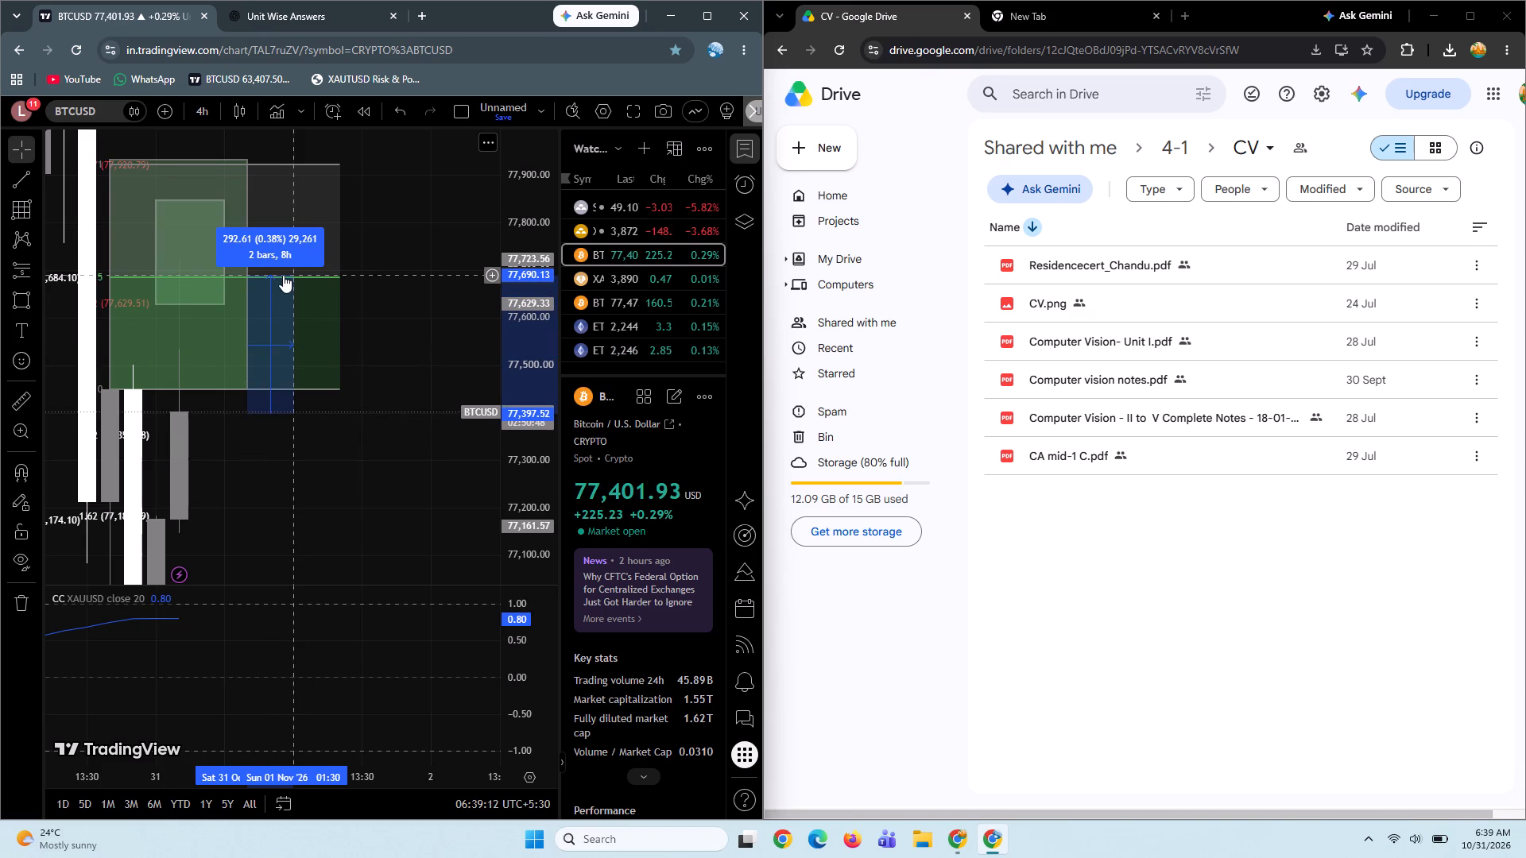
pyautogui.click(375, 352)
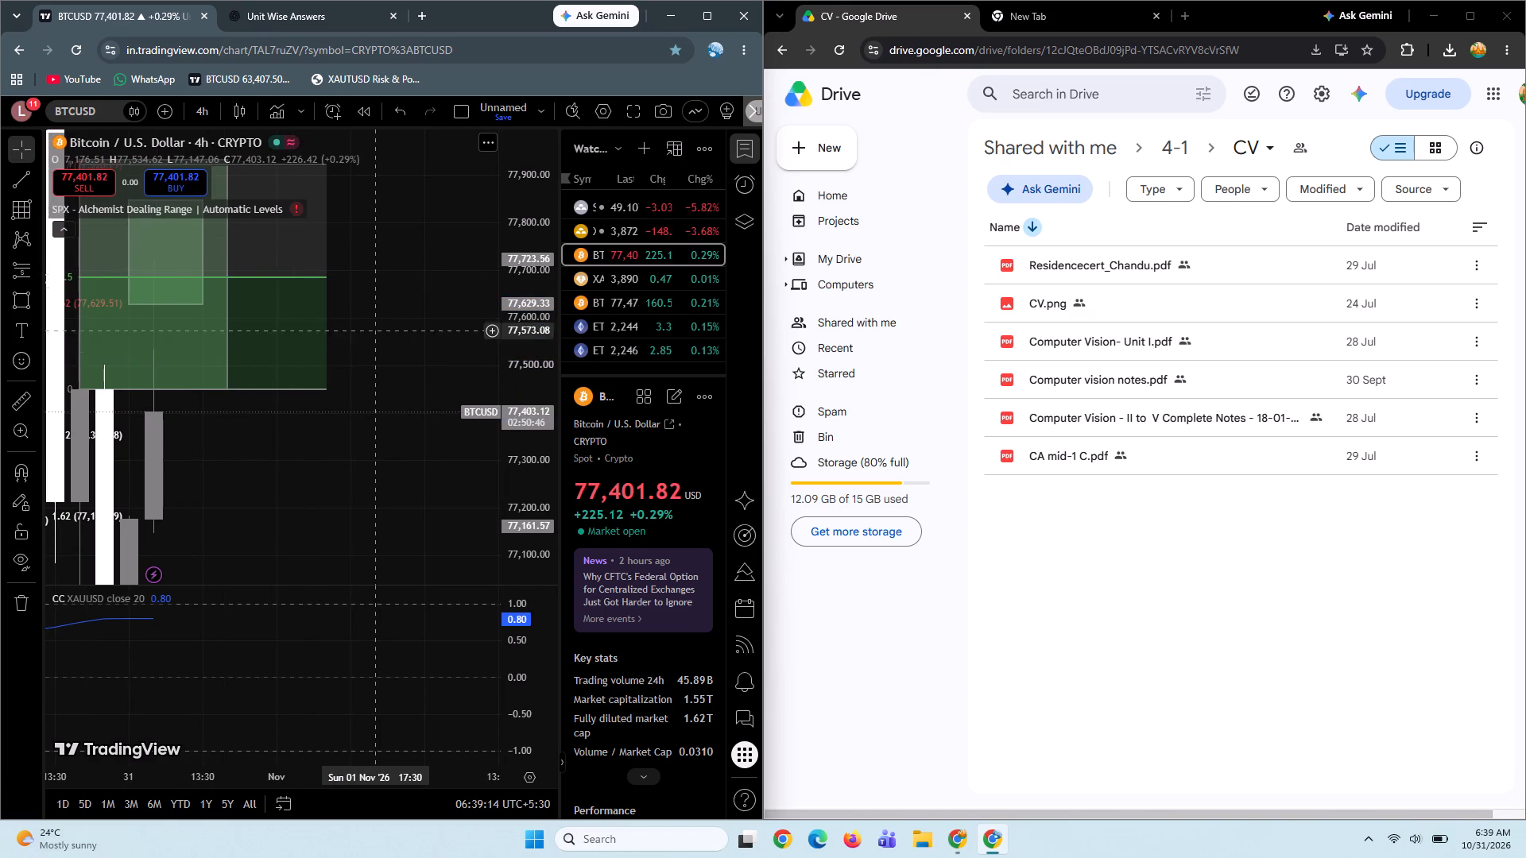
# Switch the BTCUSD chart to the 1 minute interval and bring the latest candles into view.
pyautogui.moveTo(358, 226); pyautogui.dragTo(382, 274)
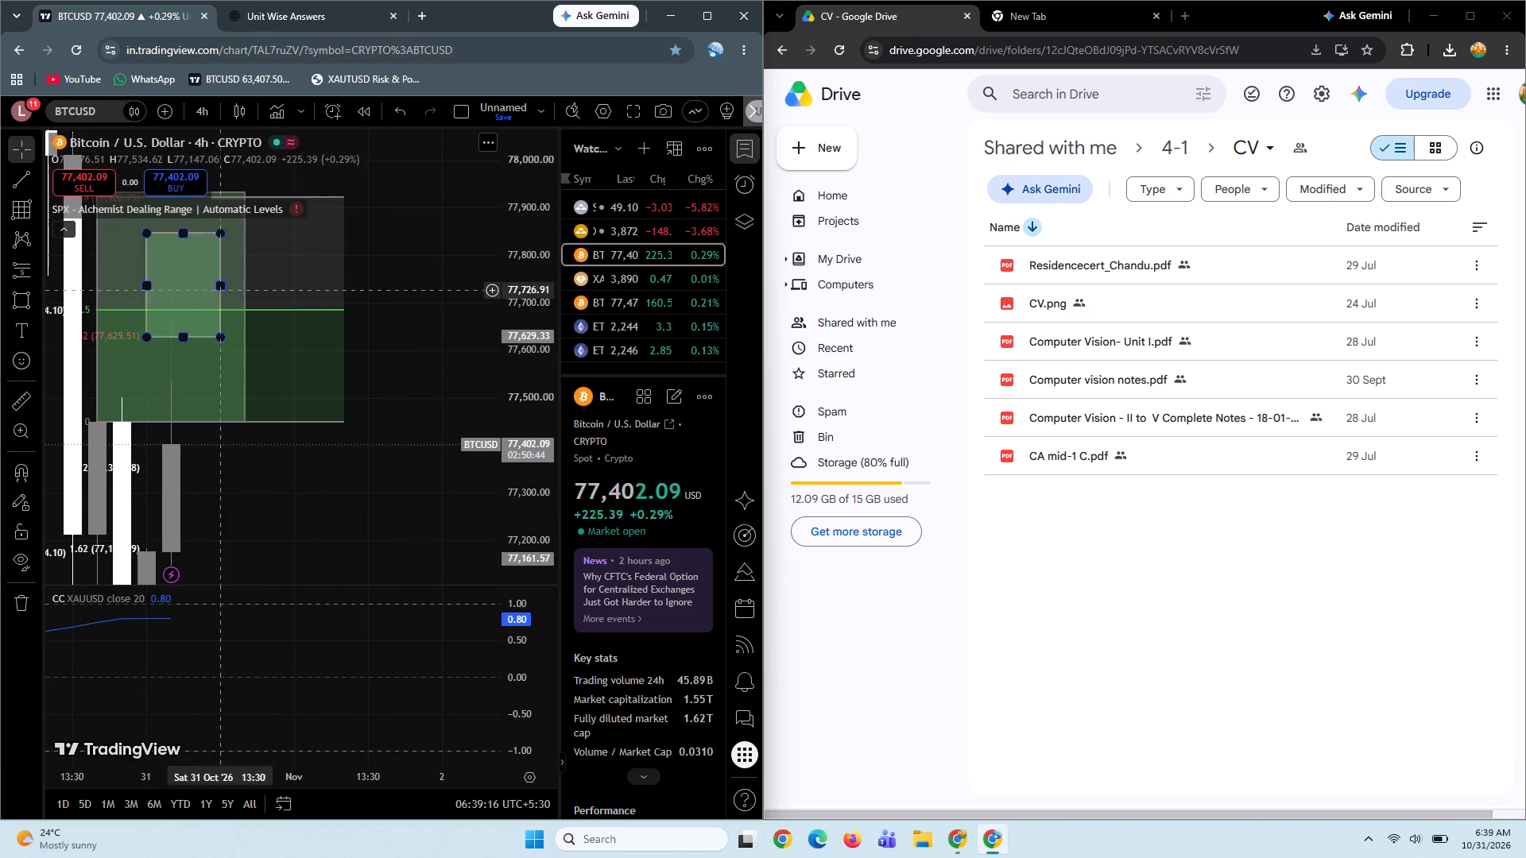
pyautogui.click(199, 106)
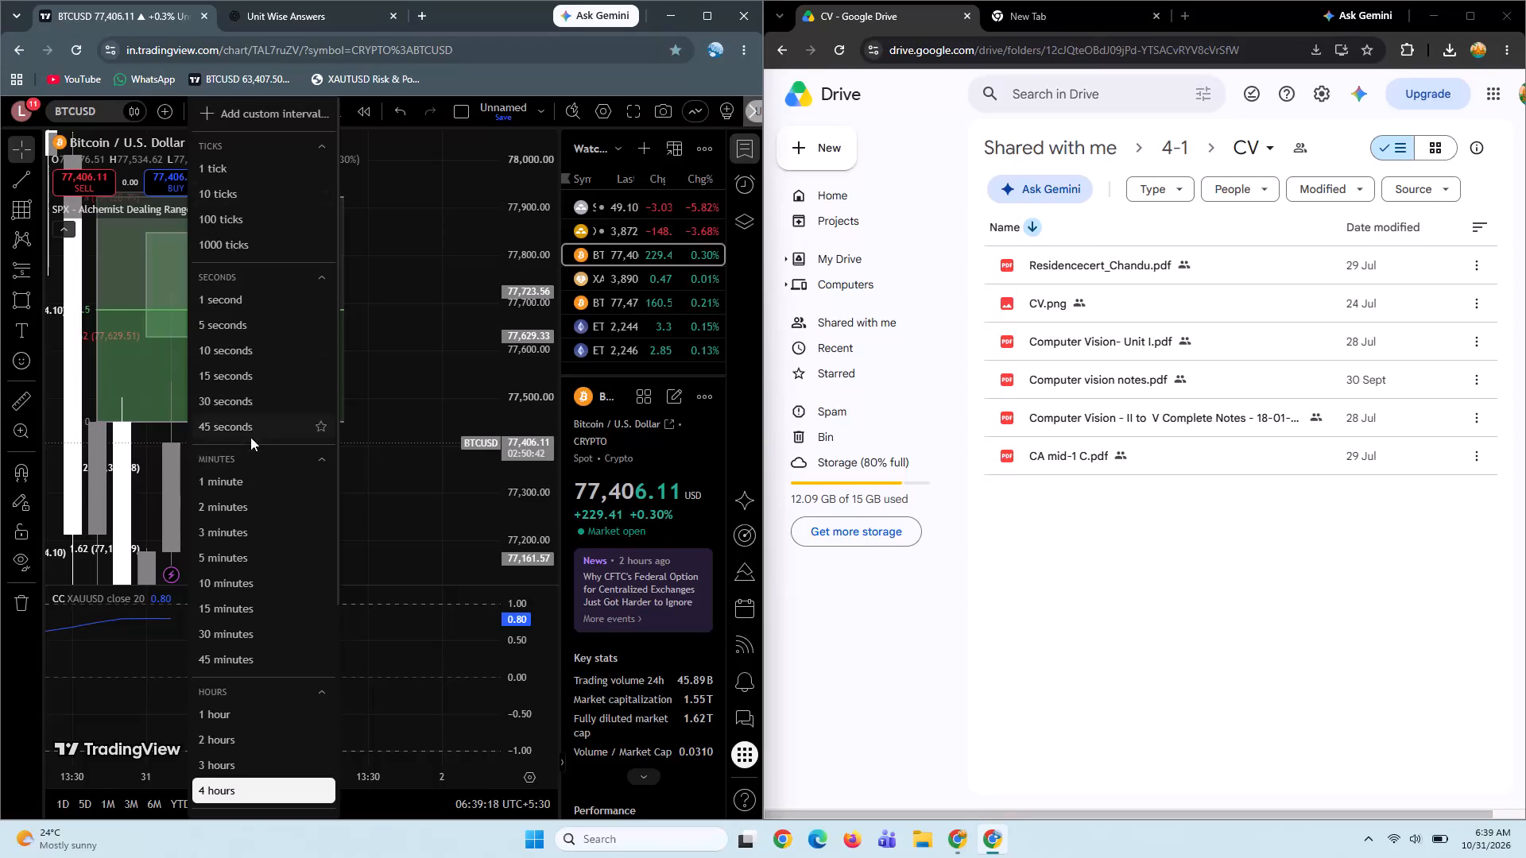
pyautogui.click(227, 486)
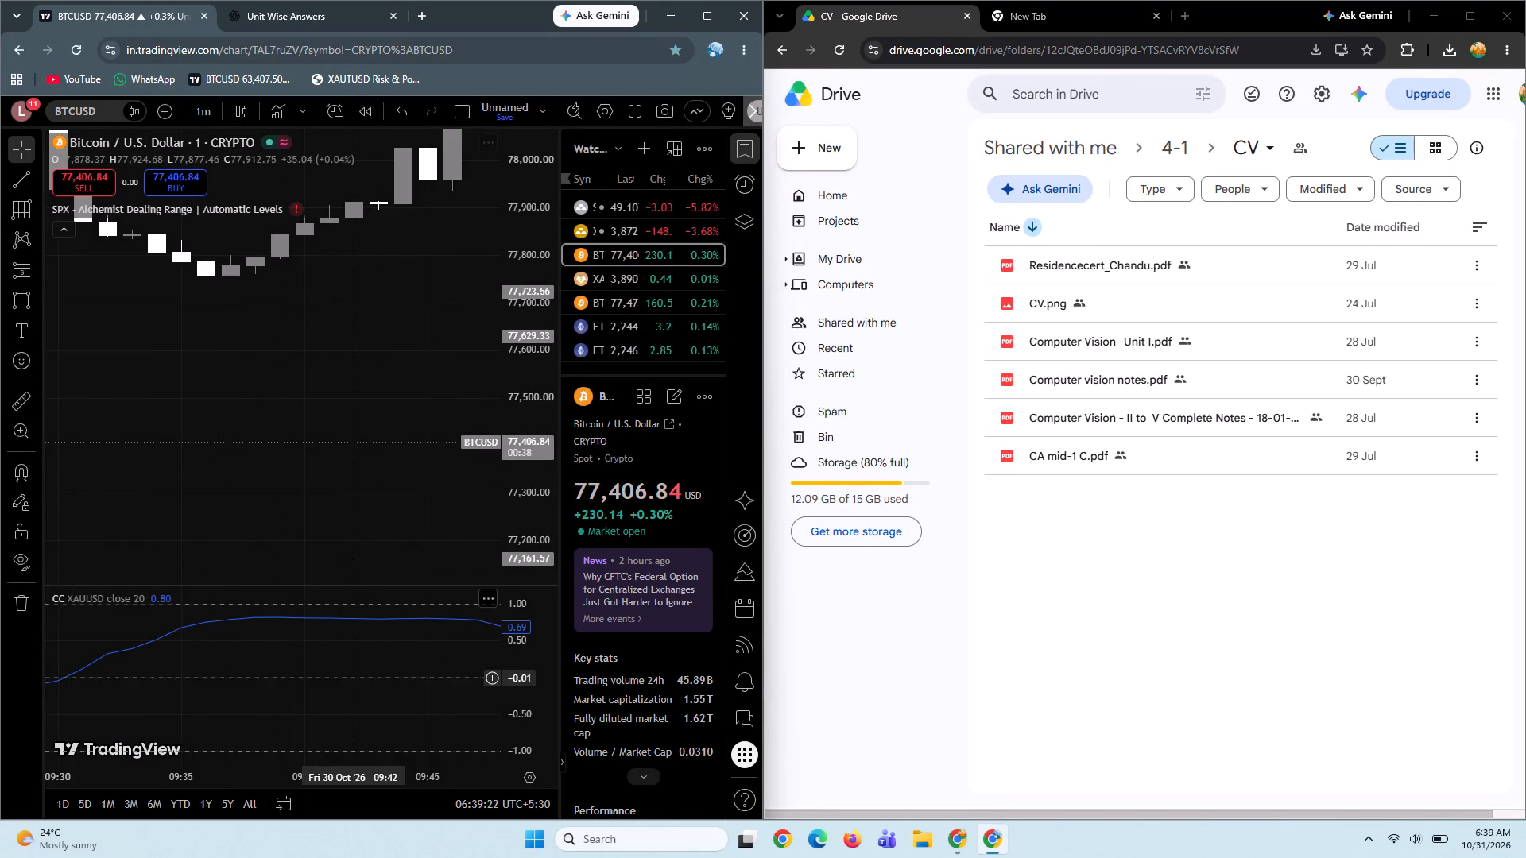
pyautogui.click(343, 751)
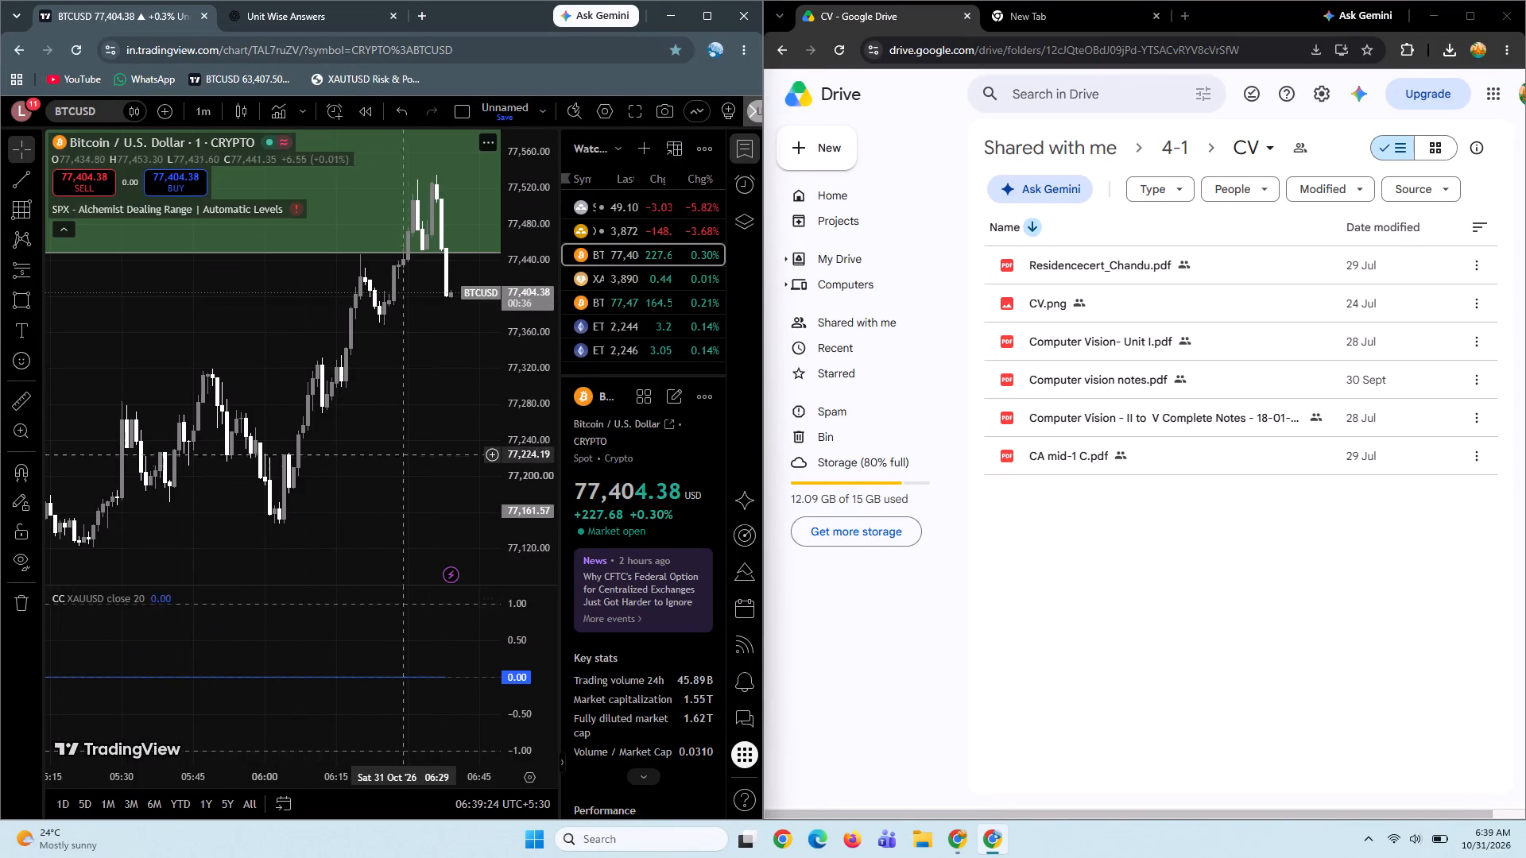
pyautogui.moveTo(409, 412); pyautogui.dragTo(339, 442)
pyautogui.moveTo(510, 177); pyautogui.dragTo(514, 249)
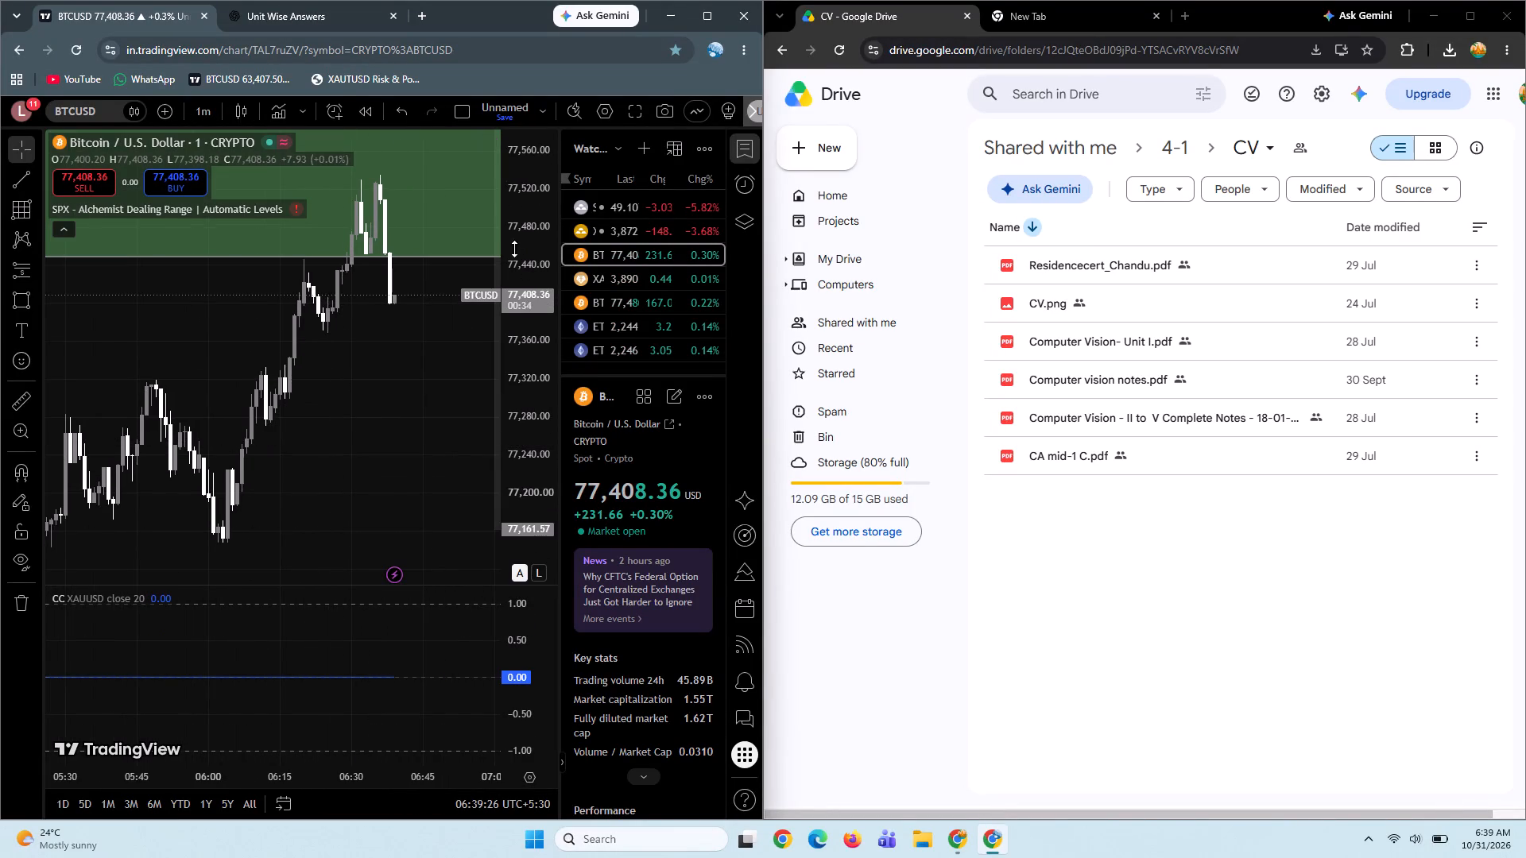
# Examine the recent 1-minute BTCUSD candles around the lower edge of the green zone at several zoom levels.
pyautogui.moveTo(514, 249); pyautogui.dragTo(498, 357)
pyautogui.moveTo(398, 394); pyautogui.dragTo(291, 451)
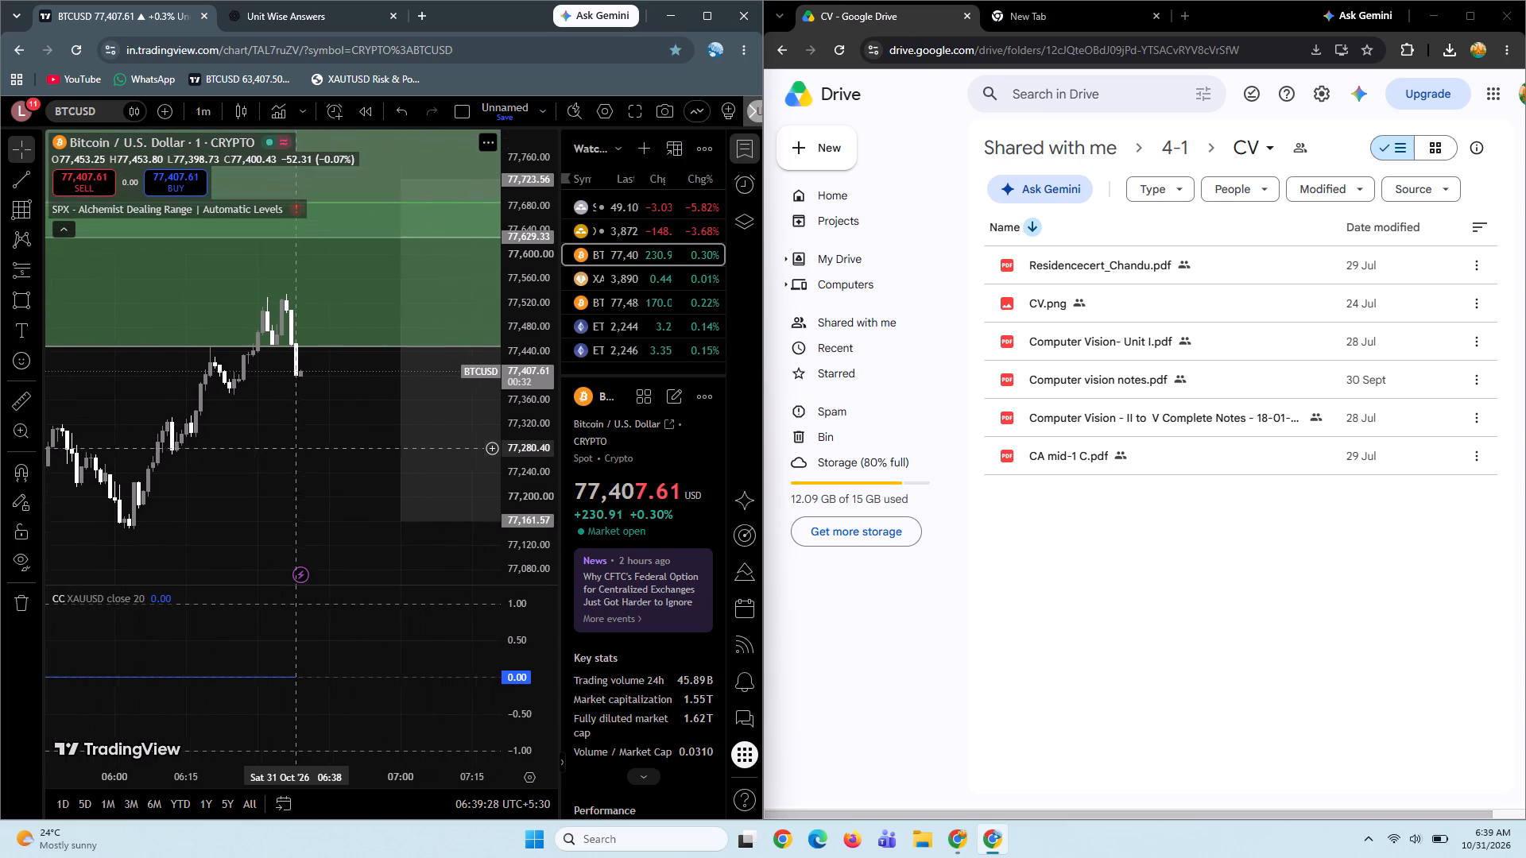
pyautogui.moveTo(291, 451); pyautogui.dragTo(275, 466)
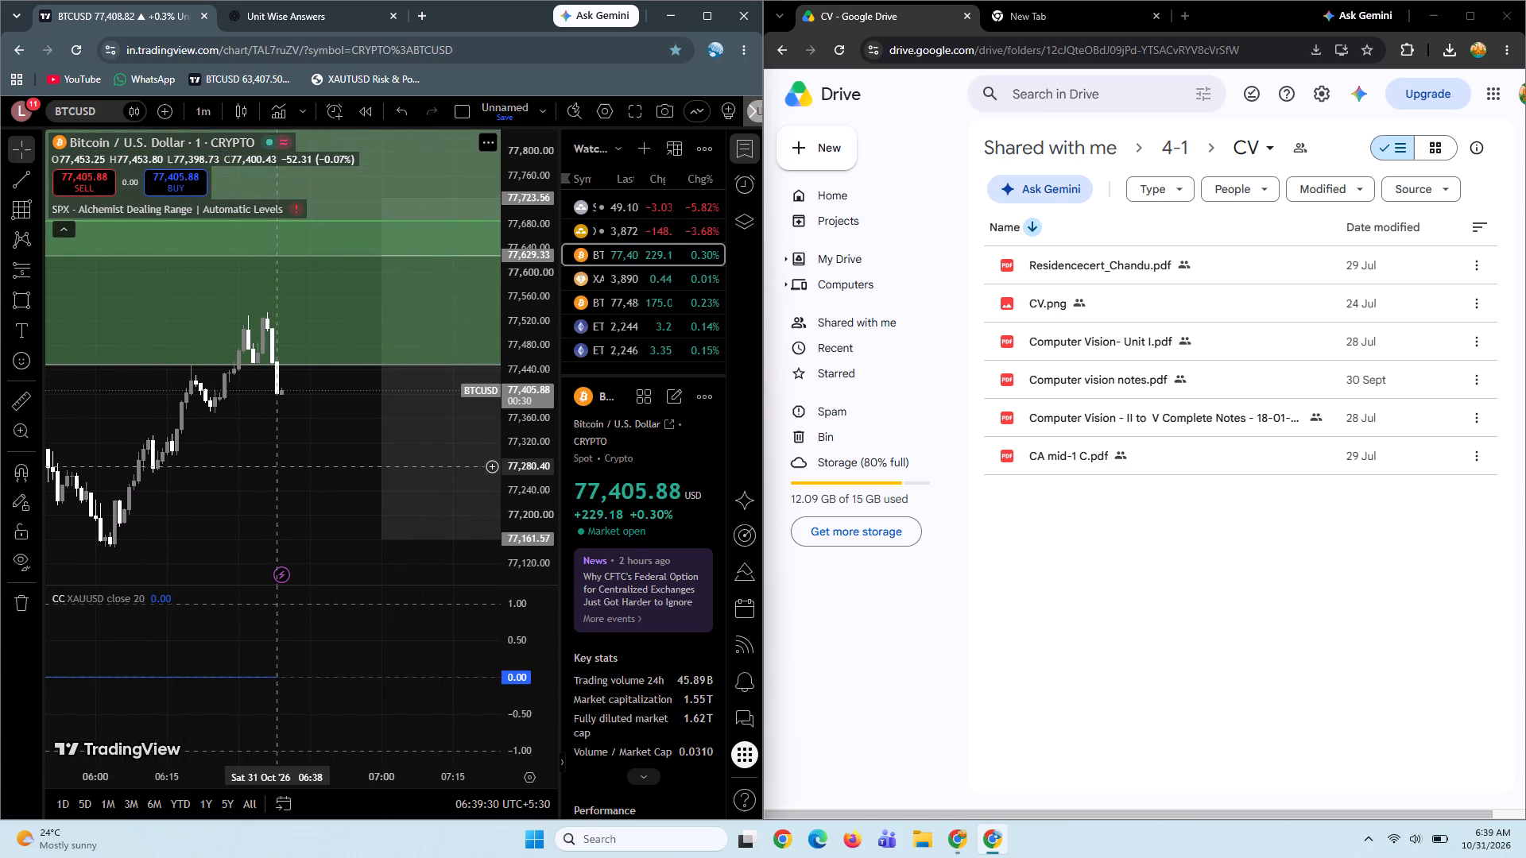
pyautogui.moveTo(316, 436); pyautogui.dragTo(312, 437)
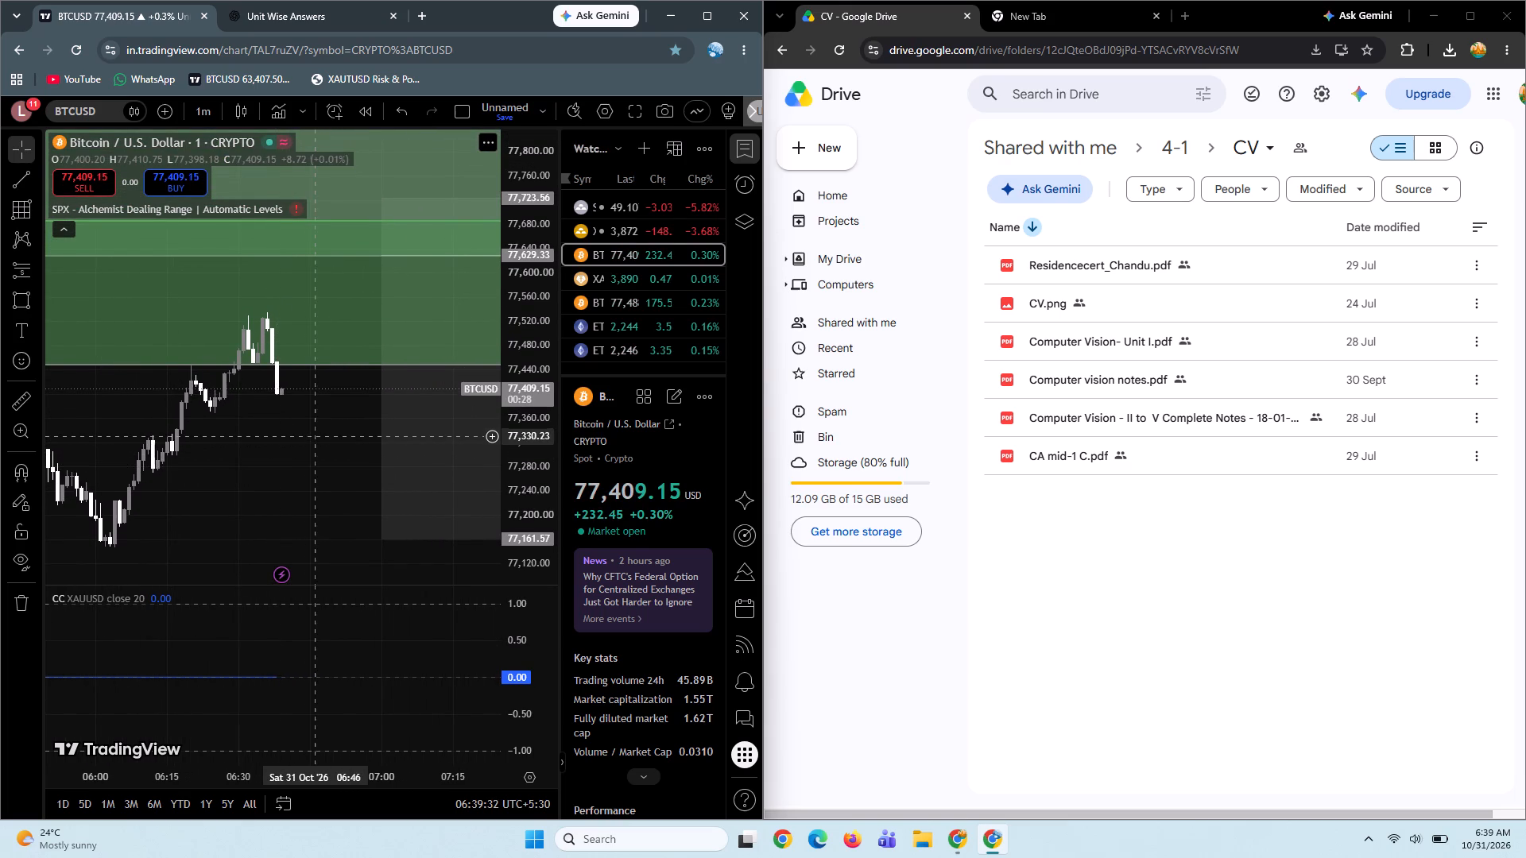
pyautogui.moveTo(312, 437); pyautogui.dragTo(302, 437)
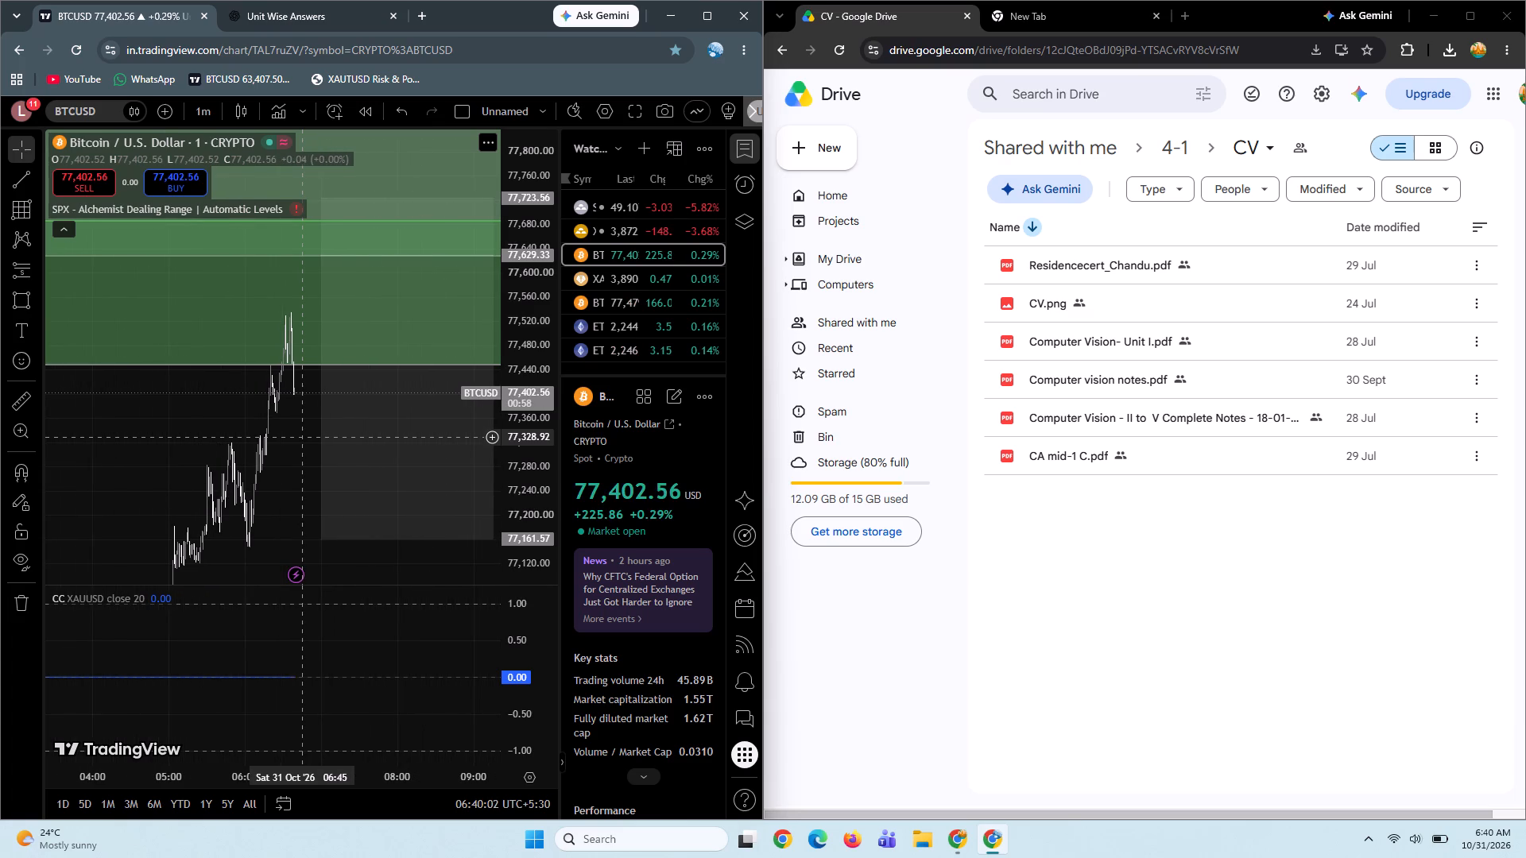
pyautogui.click(34, 207)
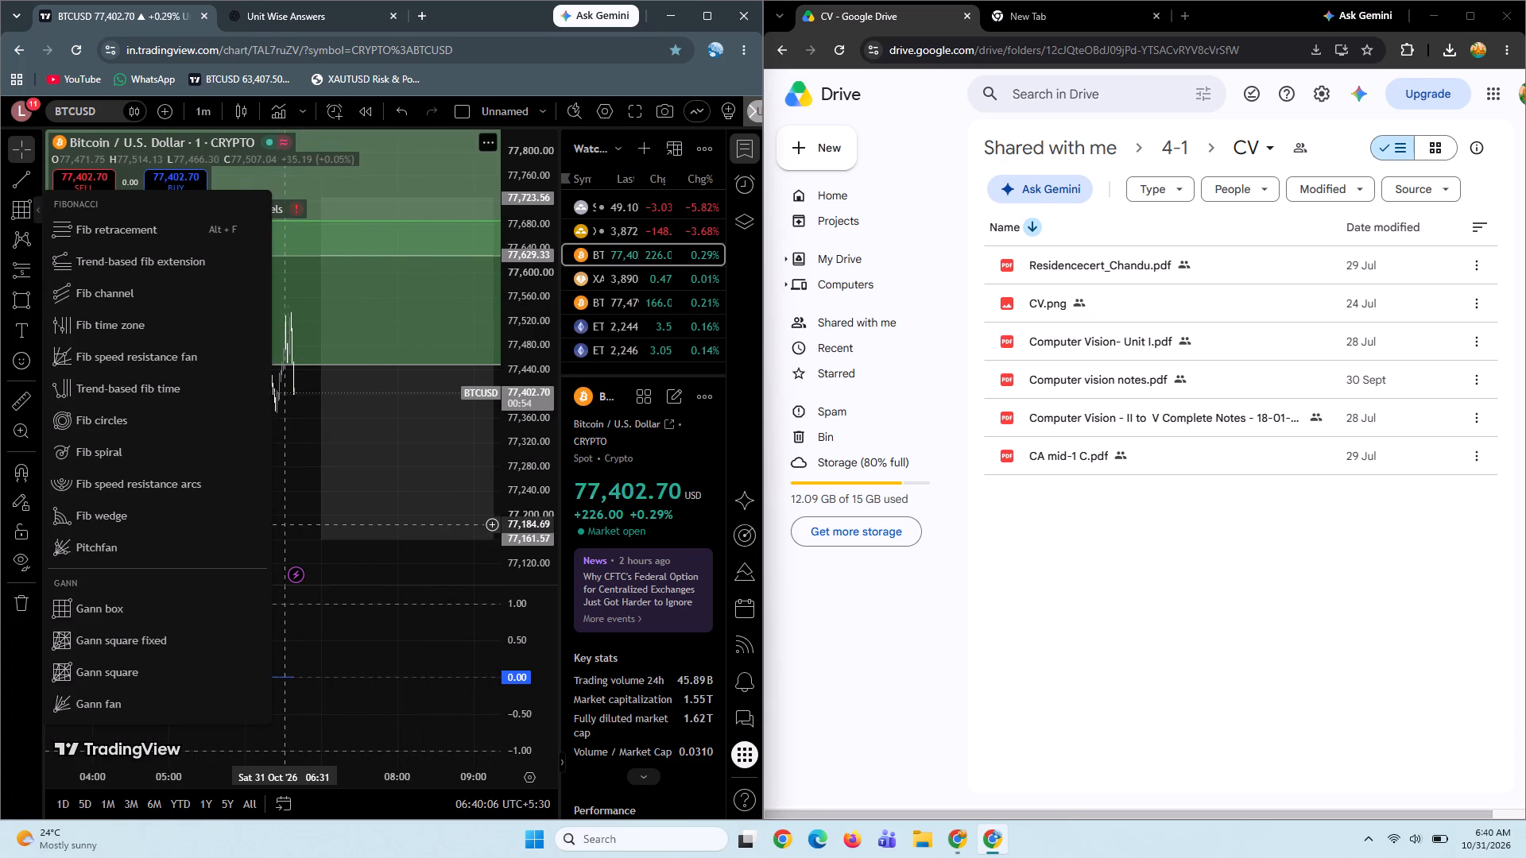
pyautogui.click(289, 493)
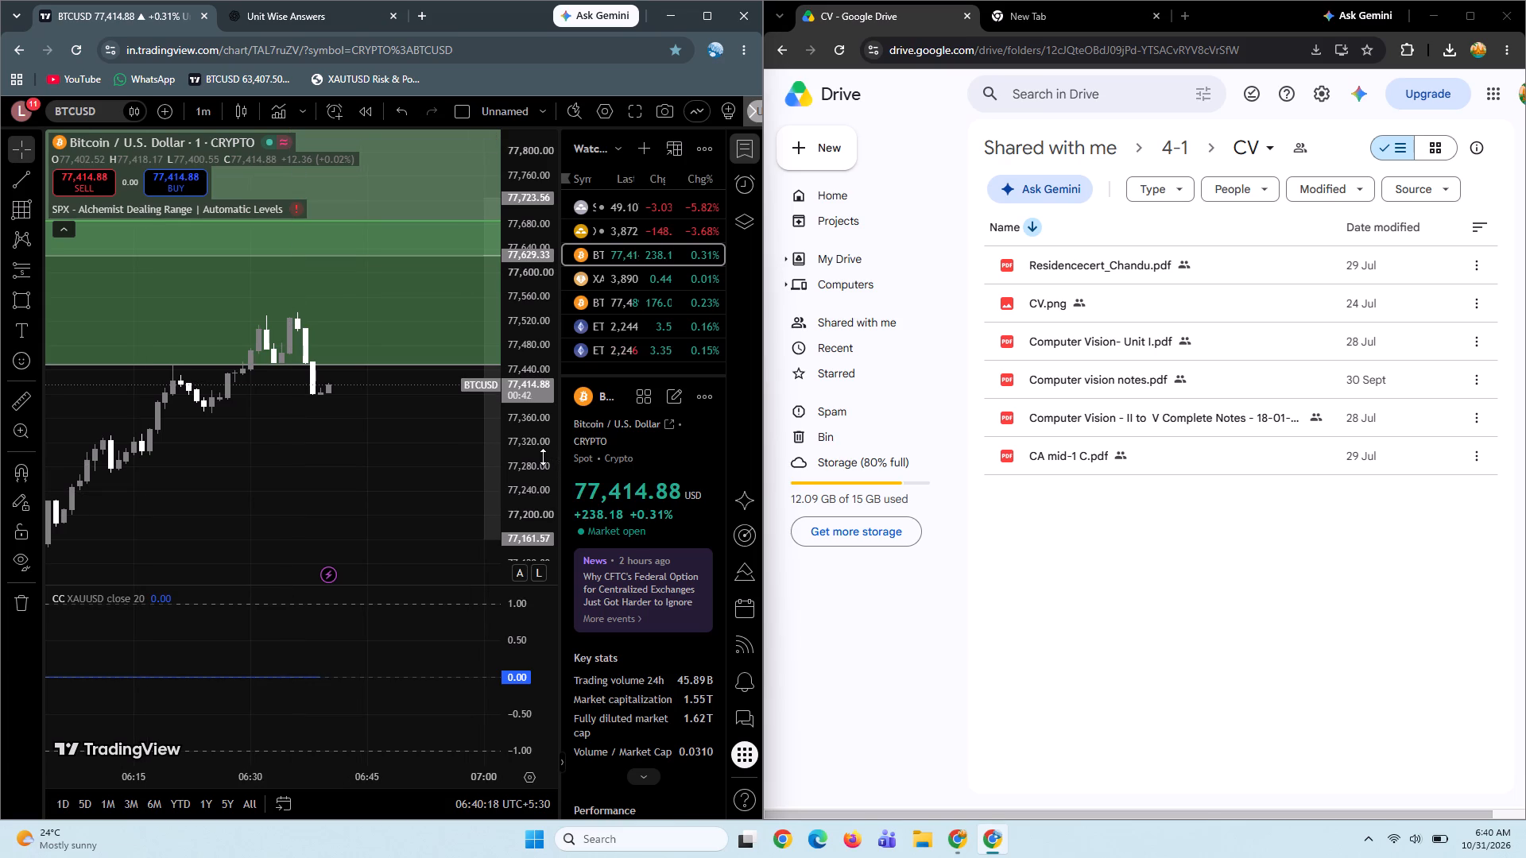
pyautogui.moveTo(543, 457); pyautogui.dragTo(519, 117)
pyautogui.moveTo(370, 531); pyautogui.dragTo(357, 467)
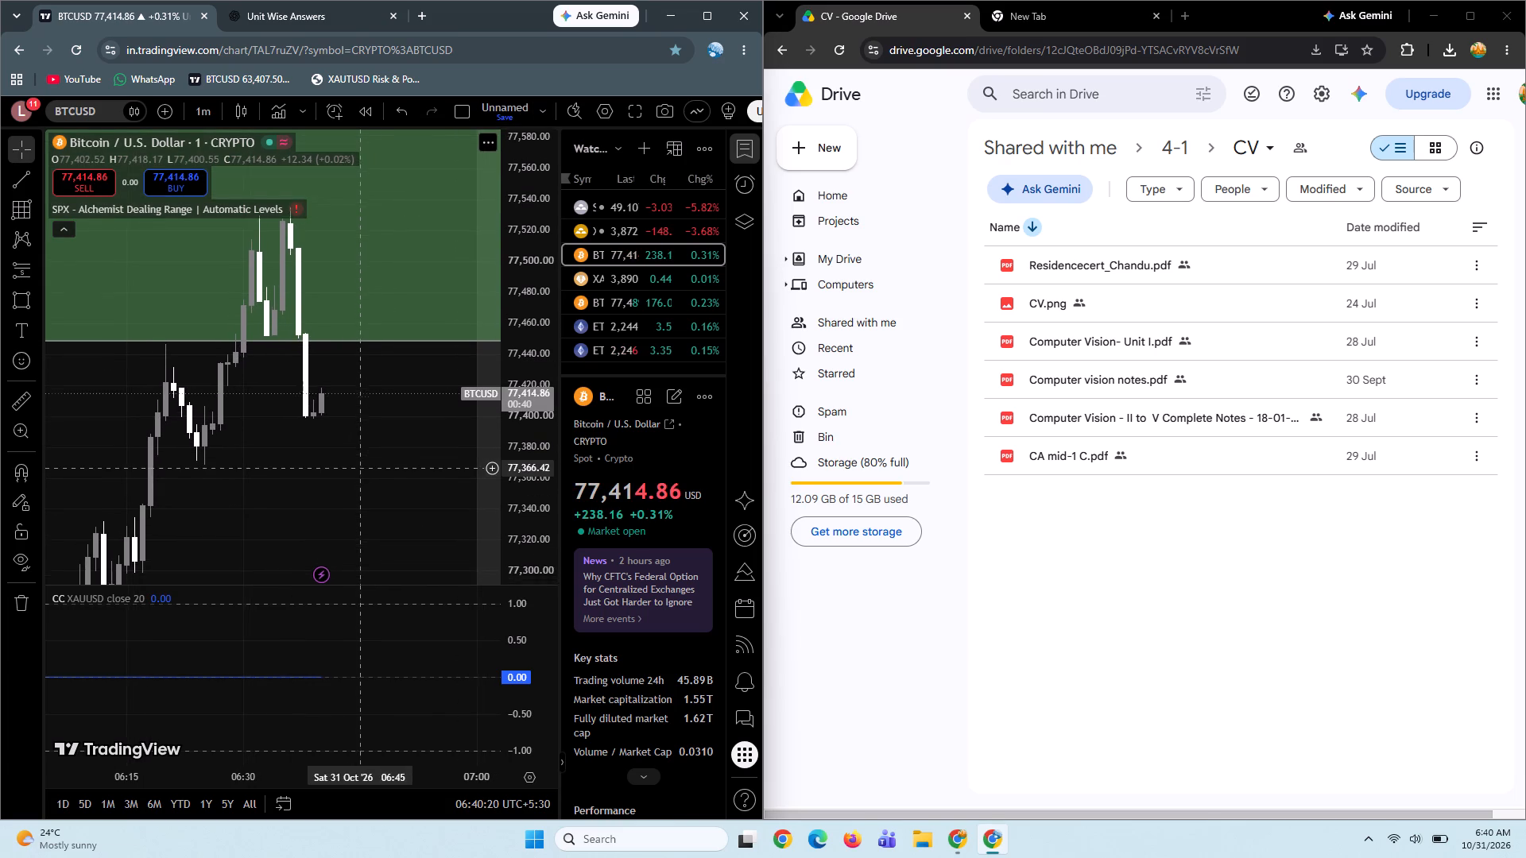
pyautogui.moveTo(357, 467); pyautogui.dragTo(347, 422)
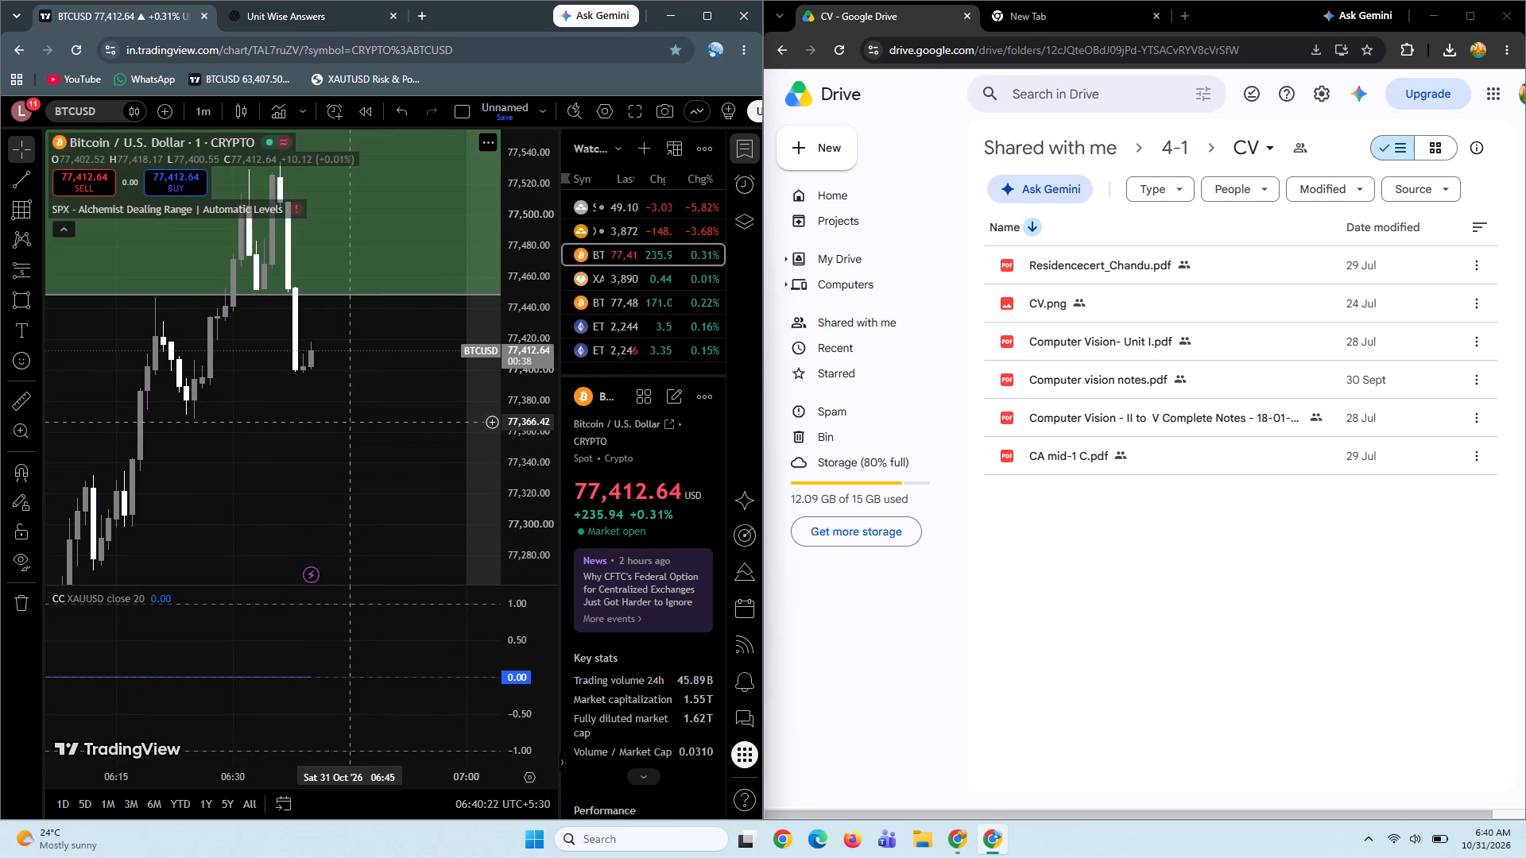
pyautogui.moveTo(373, 400); pyautogui.dragTo(362, 400)
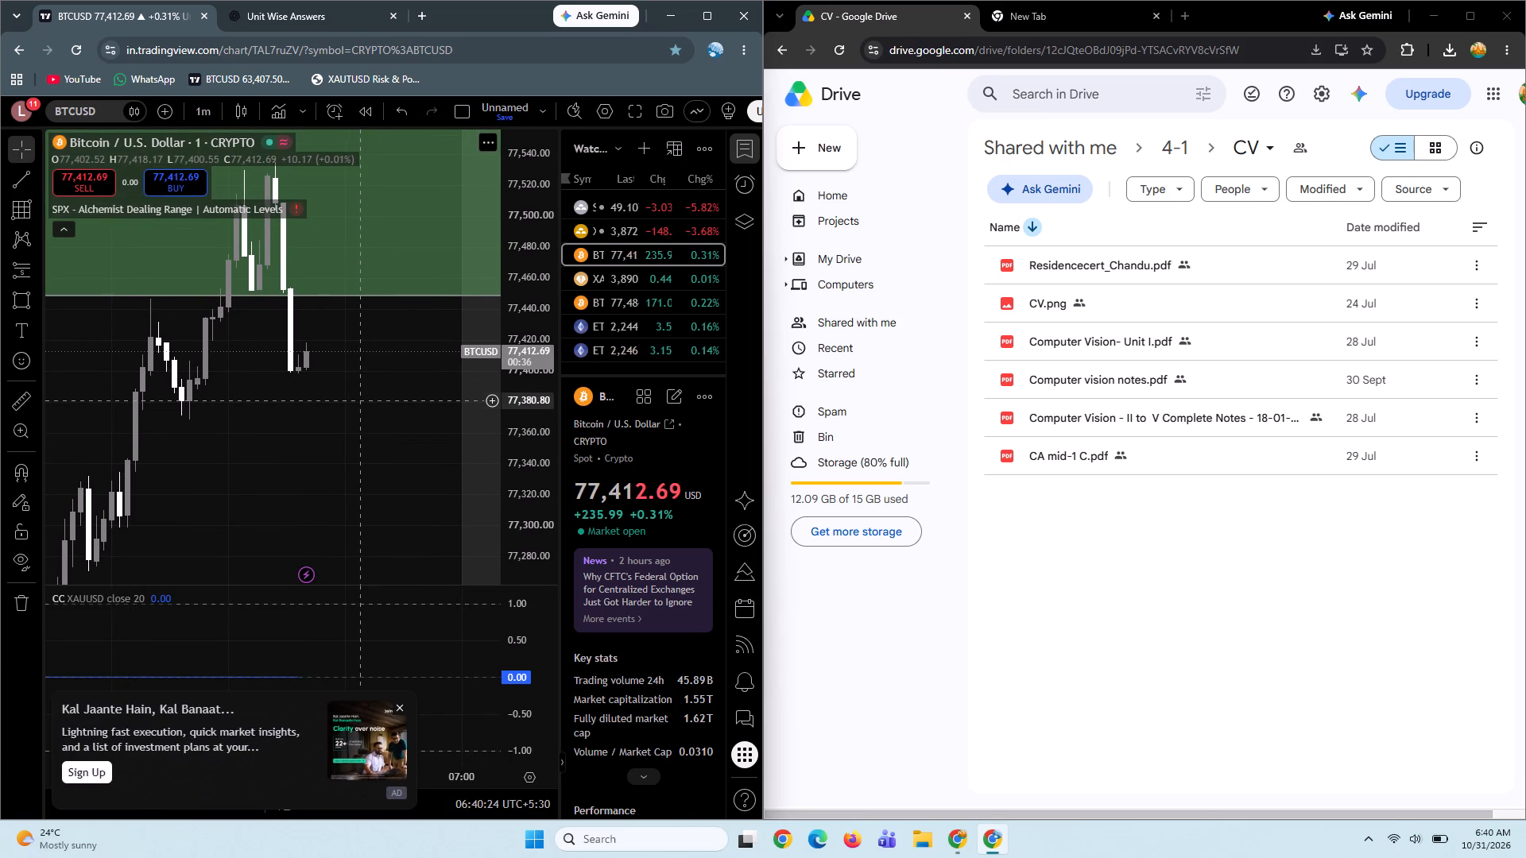
pyautogui.click(396, 705)
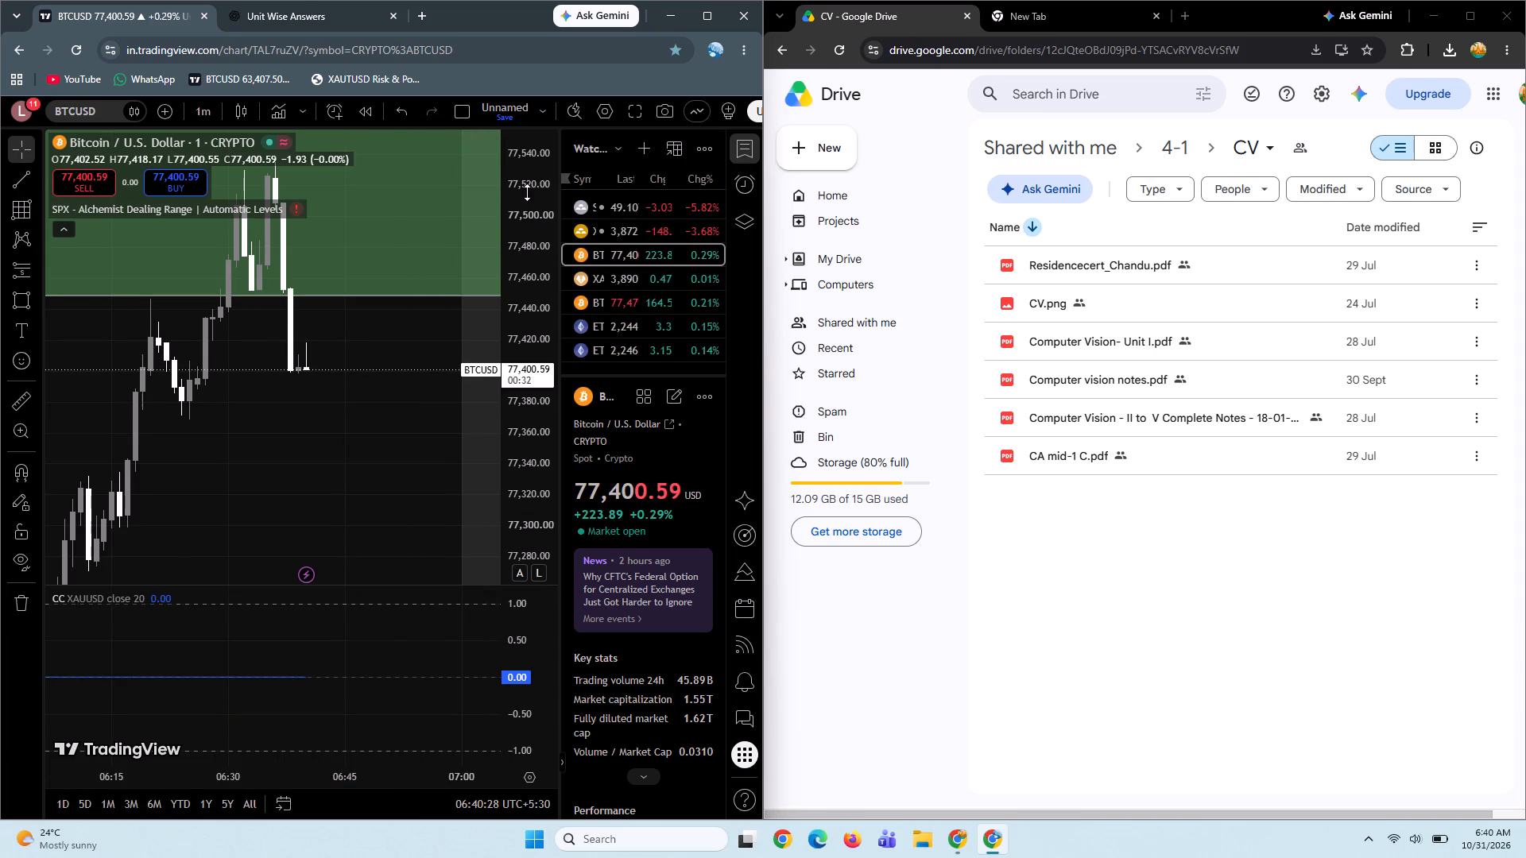
pyautogui.moveTo(527, 192); pyautogui.dragTo(500, 418)
pyautogui.moveTo(293, 415); pyautogui.dragTo(340, 446)
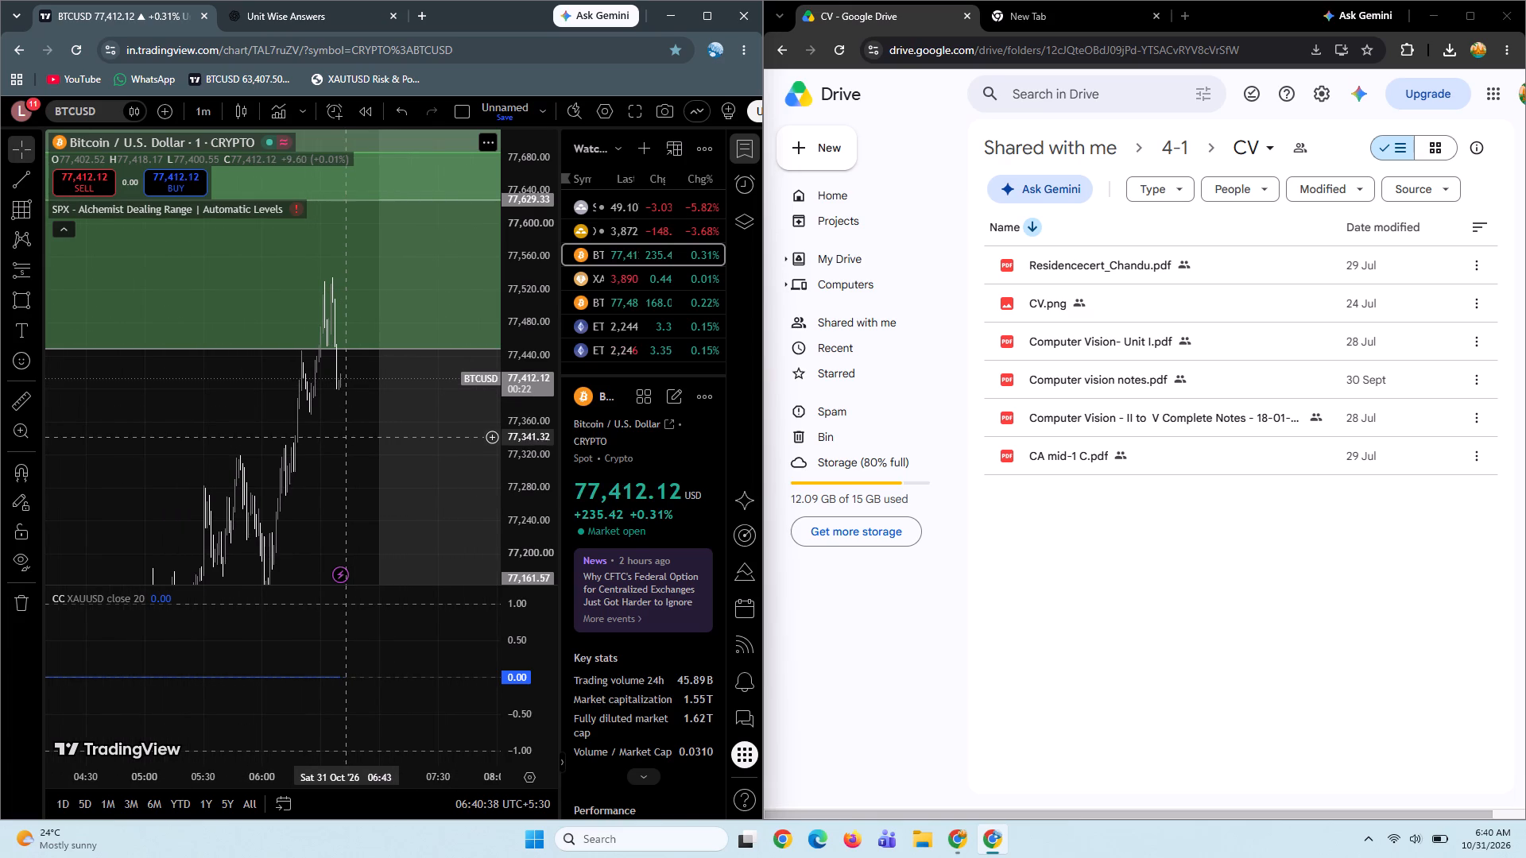
pyautogui.moveTo(347, 407); pyautogui.dragTo(336, 402)
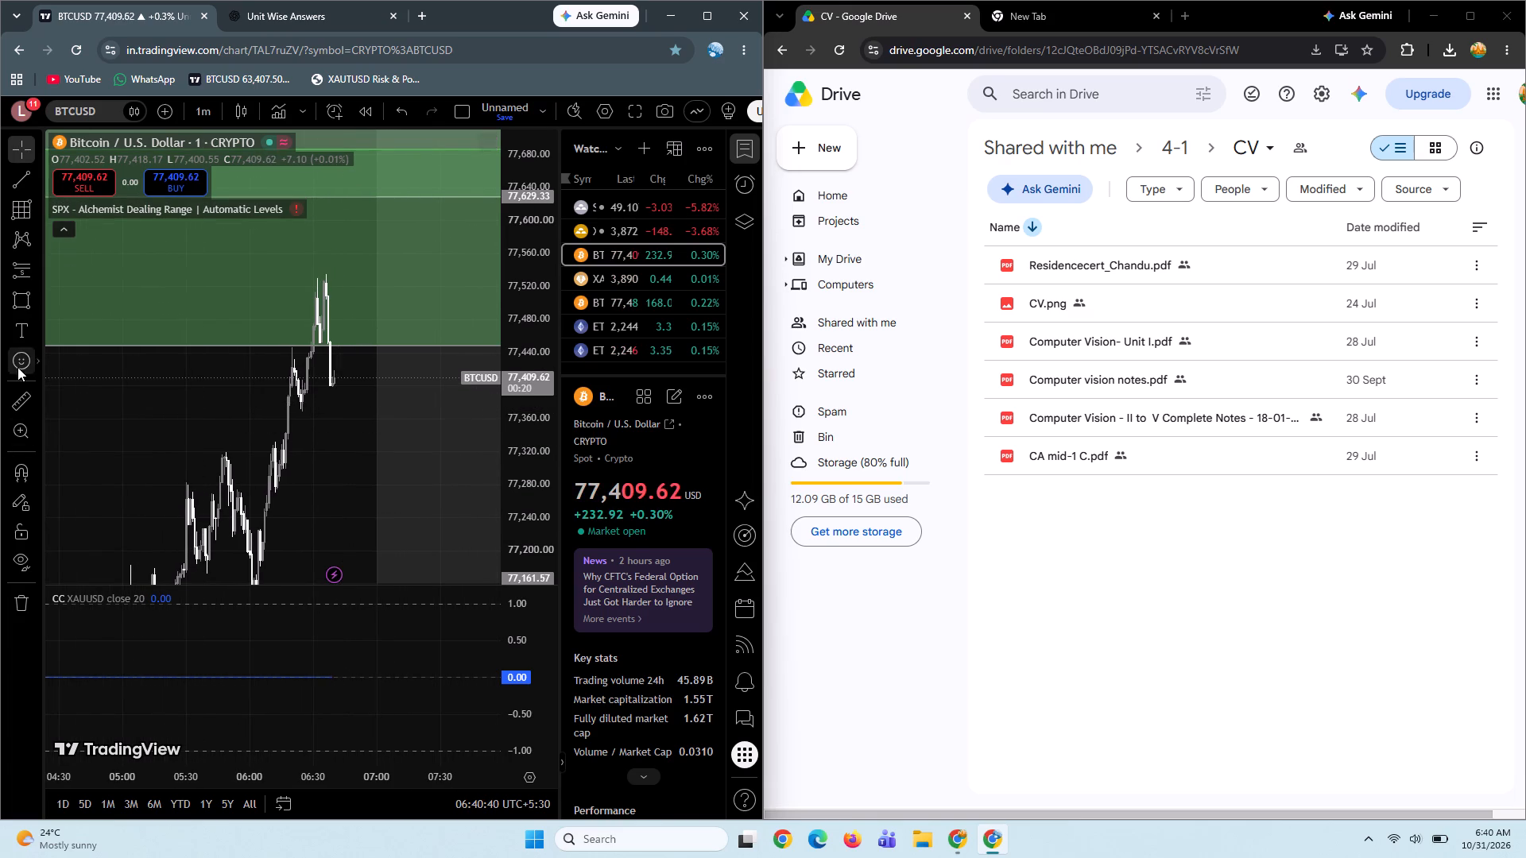
# Measure the price distance from the latest candle's low up to the recent swing high, and clear the measurement.
pyautogui.click(21, 396)
pyautogui.click(335, 386)
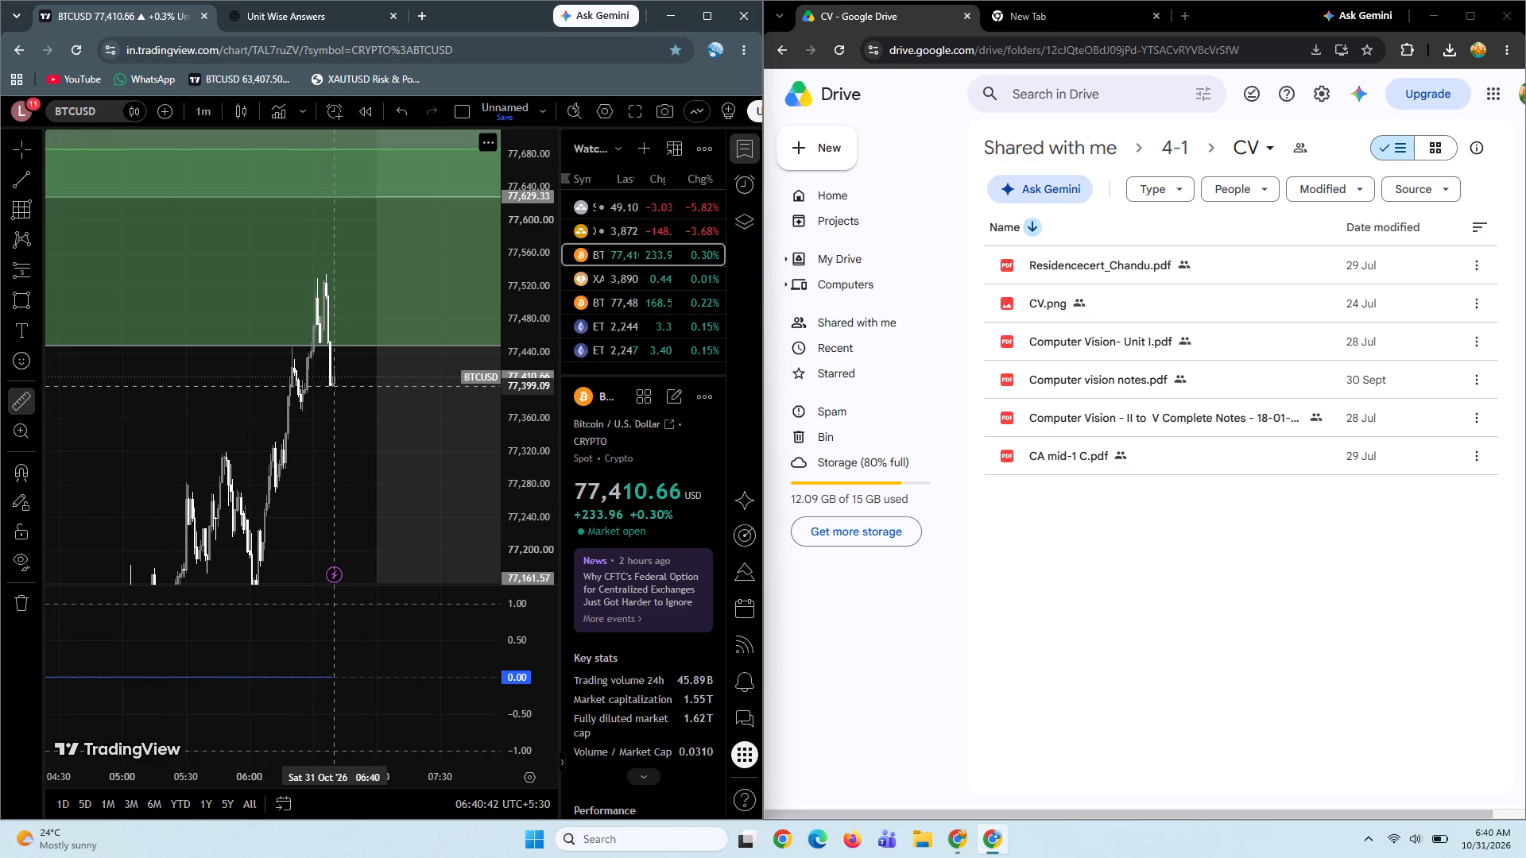
pyautogui.click(338, 275)
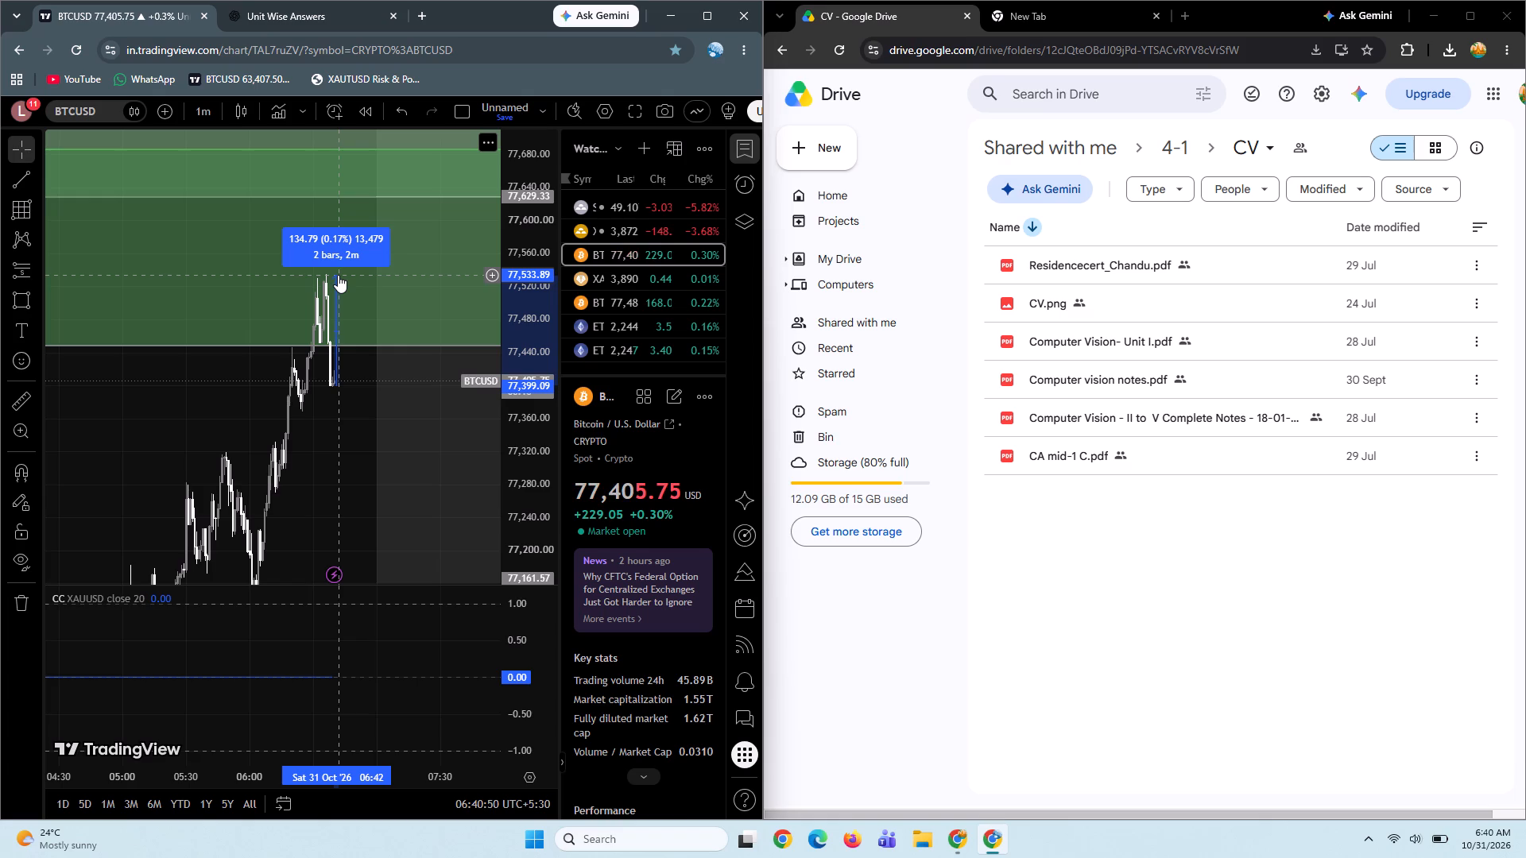
pyautogui.click(338, 275)
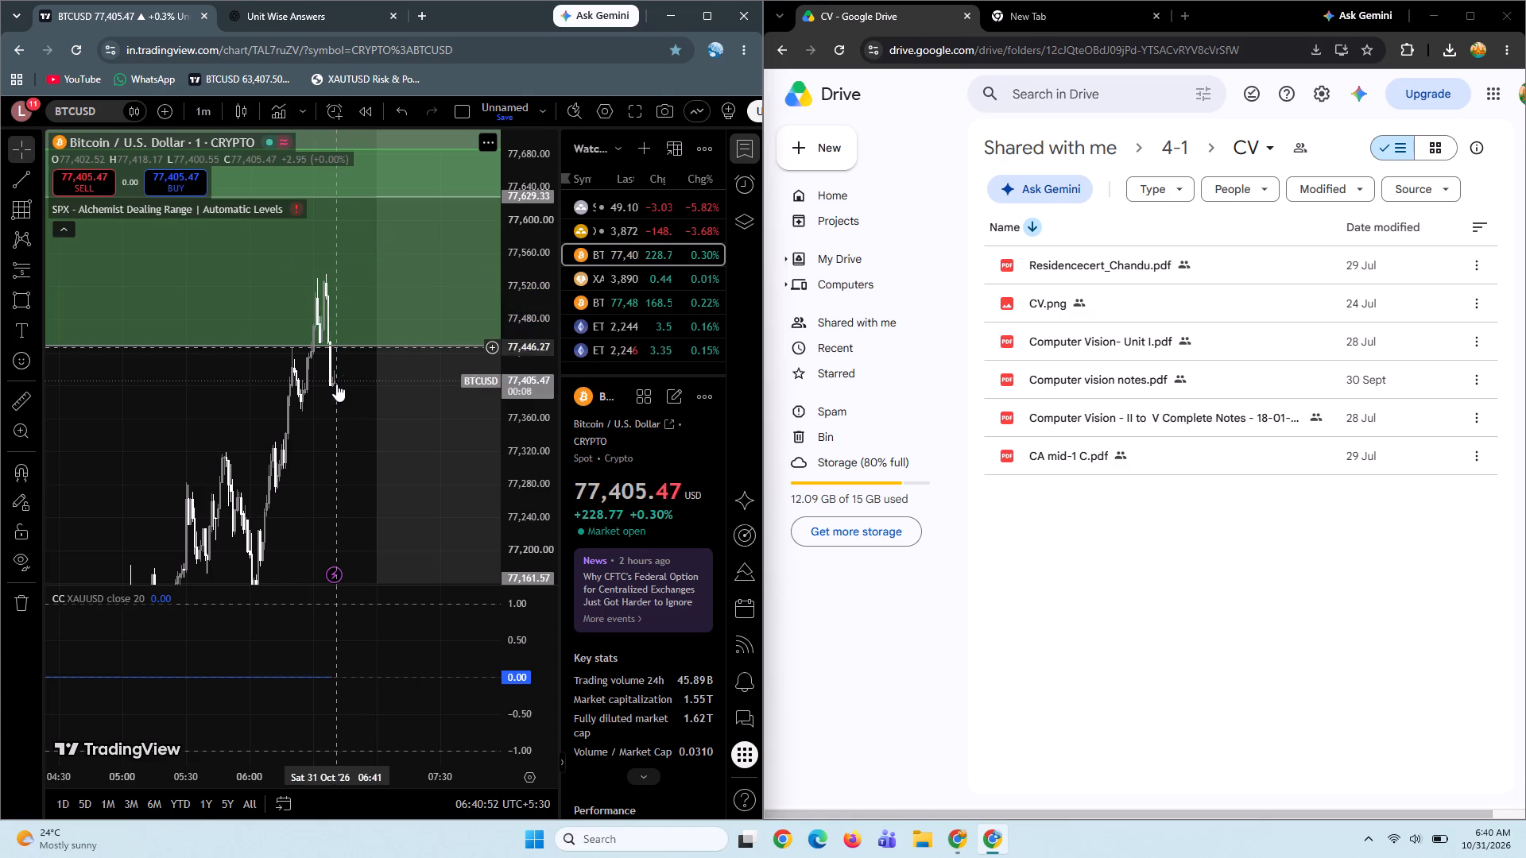
# Place a short position at the latest candle with entry at 77,404.21, stop at 77,463.44 and target at 77,153.52.
pyautogui.moveTo(336, 404); pyautogui.dragTo(307, 392)
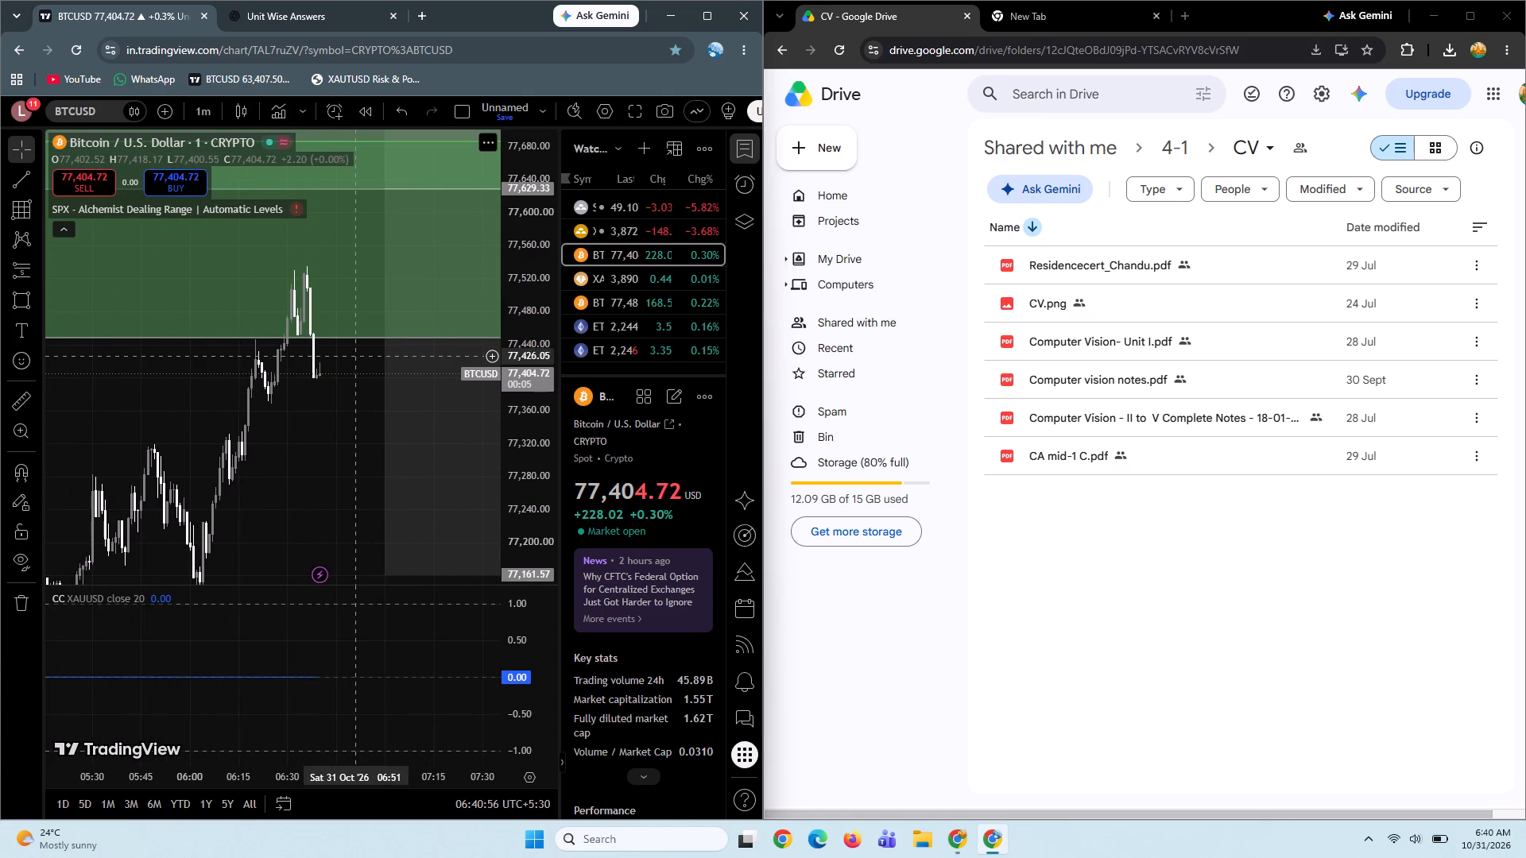
pyautogui.moveTo(351, 420); pyautogui.dragTo(326, 404)
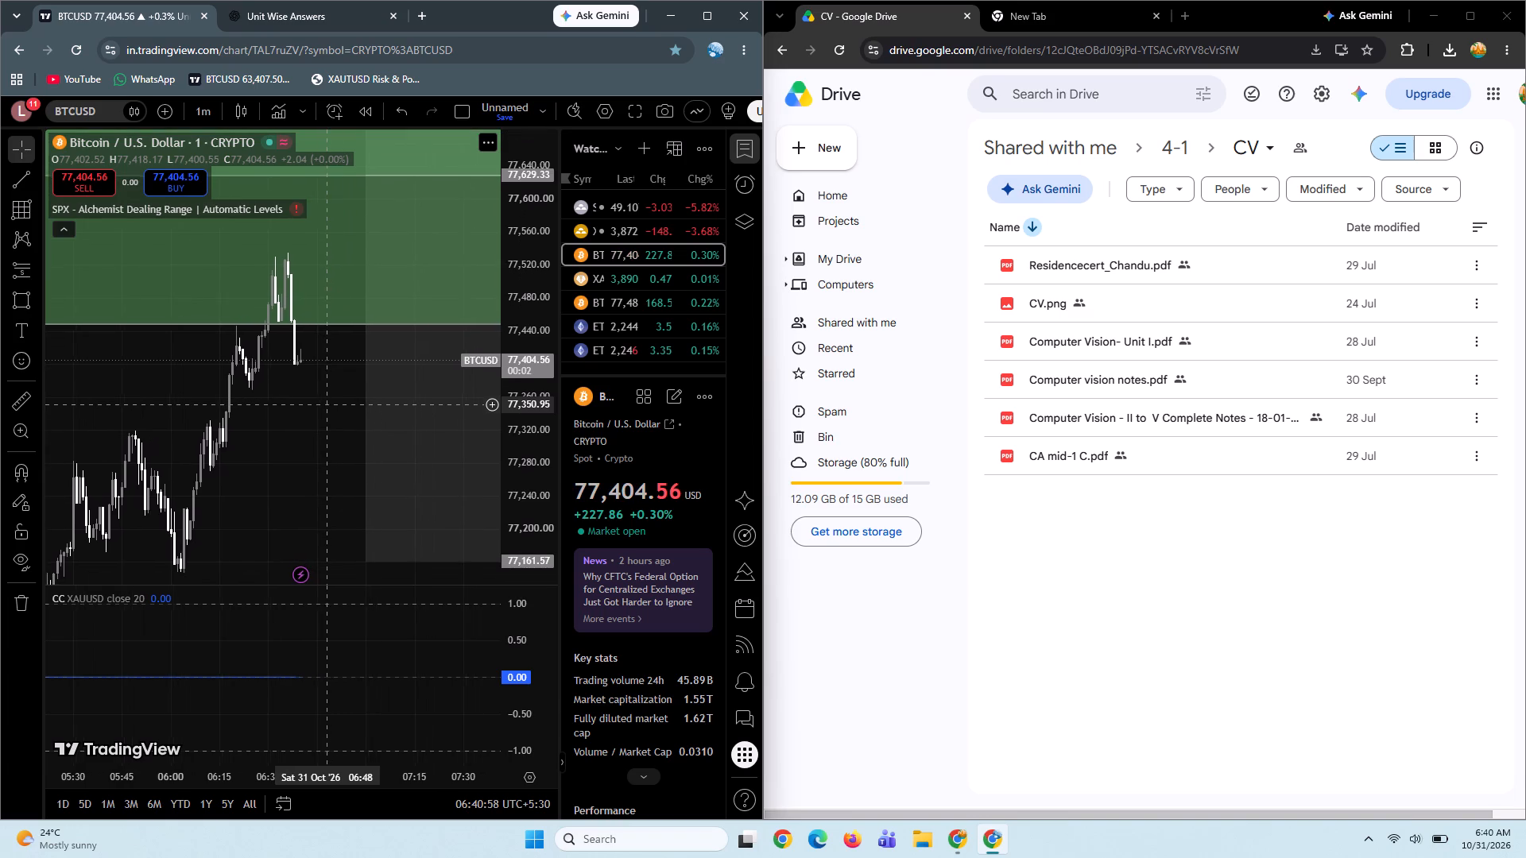
pyautogui.moveTo(326, 404); pyautogui.dragTo(325, 404)
pyautogui.moveTo(526, 222); pyautogui.dragTo(513, 358)
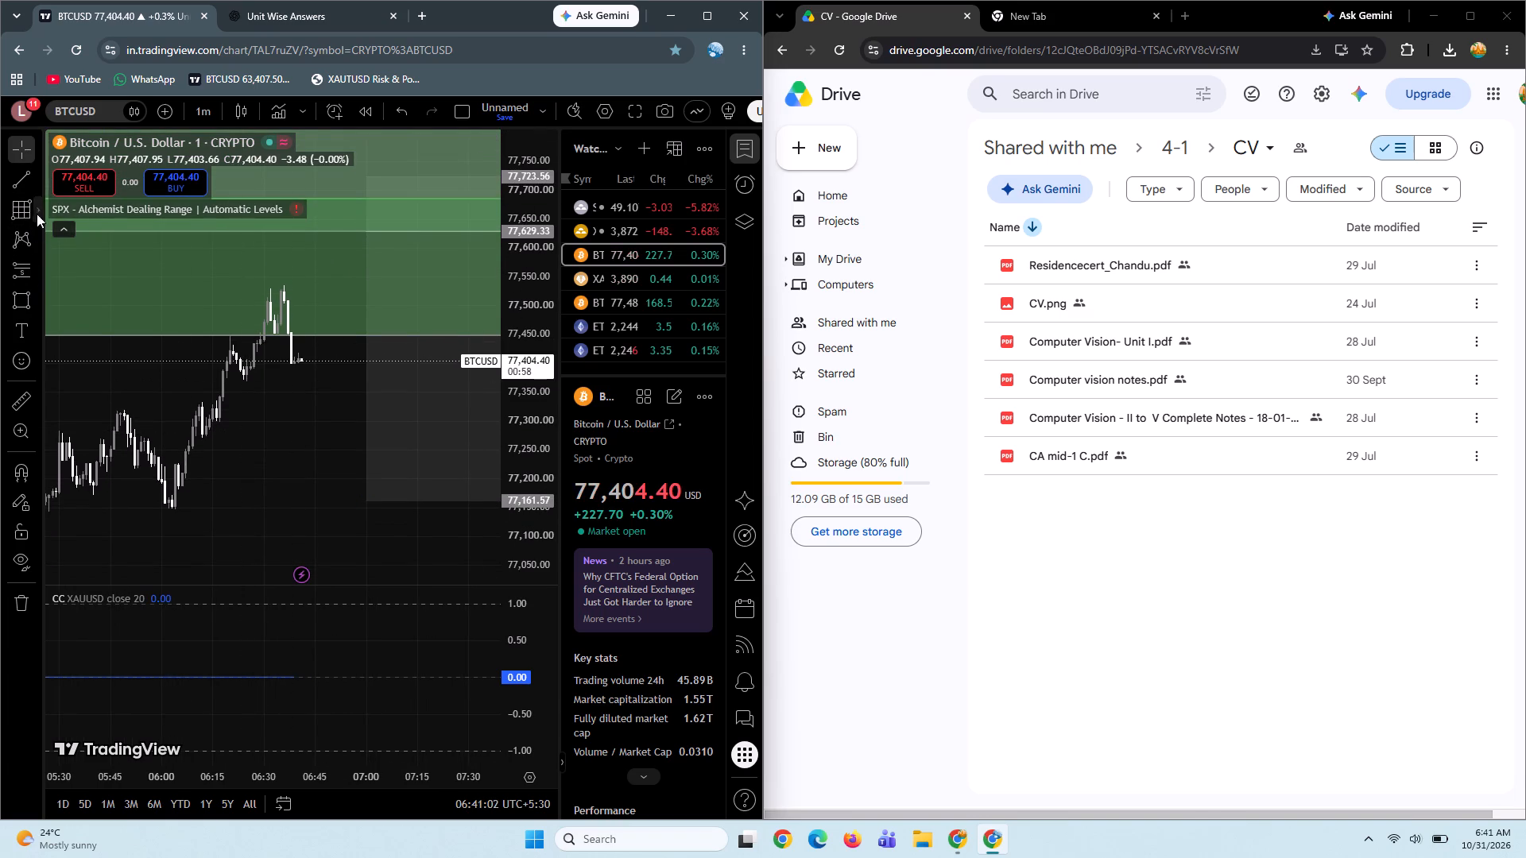
pyautogui.click(20, 270)
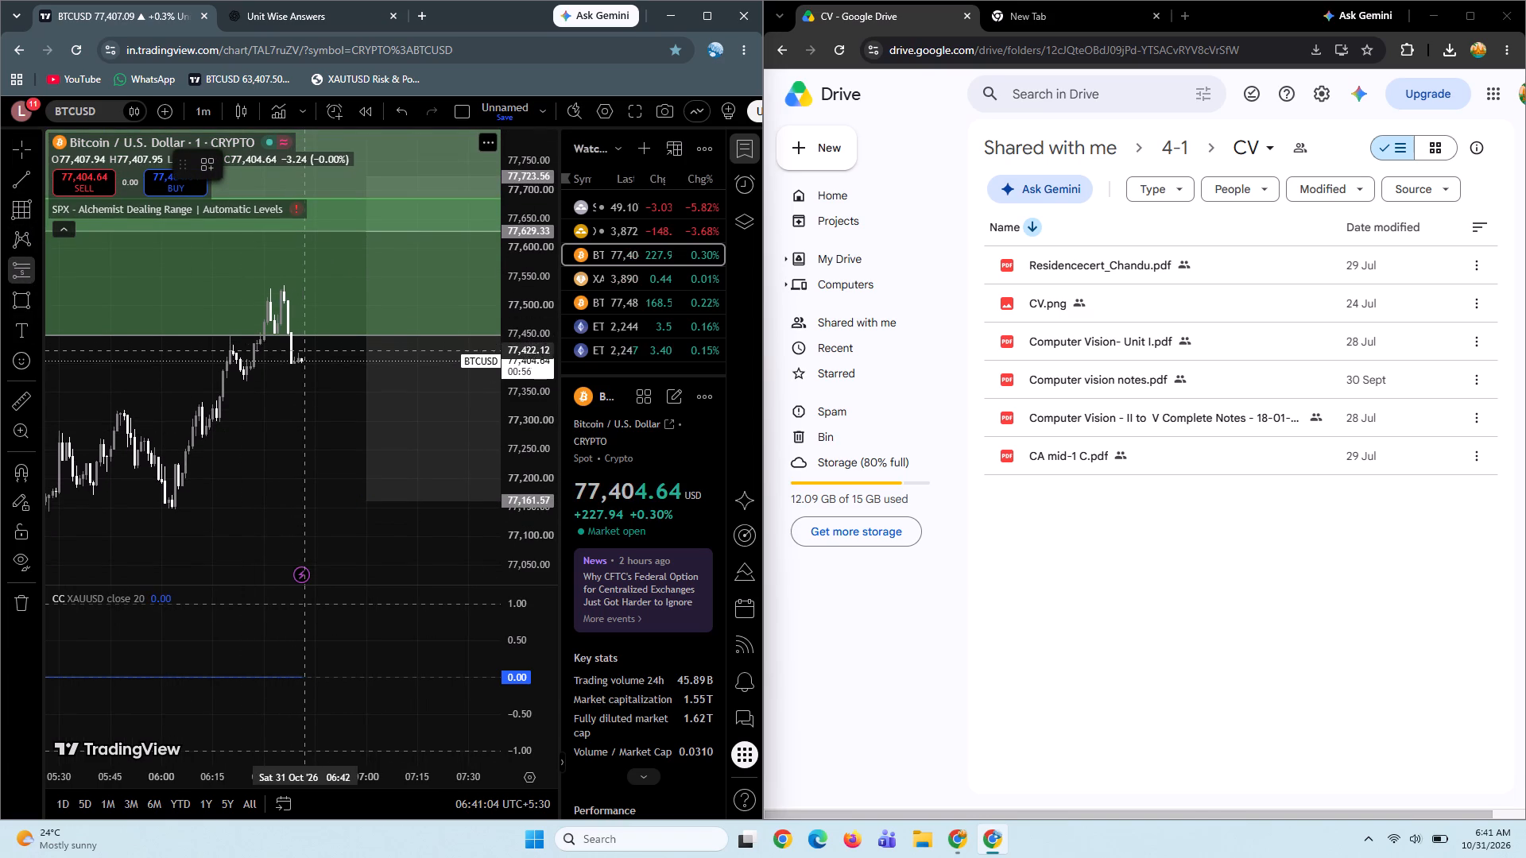
pyautogui.click(296, 361)
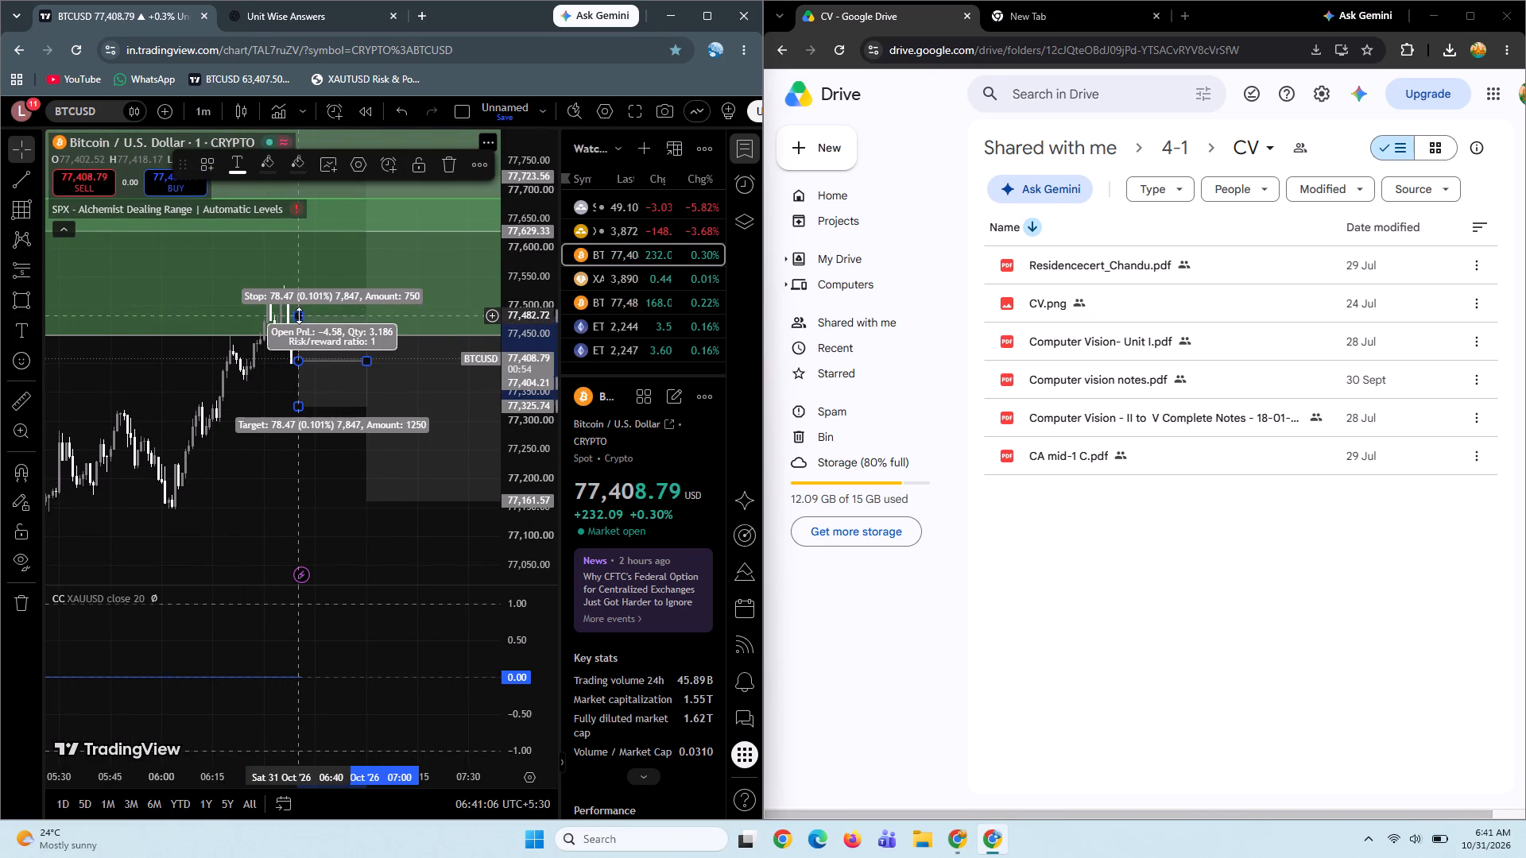
pyautogui.moveTo(299, 315); pyautogui.dragTo(230, 327)
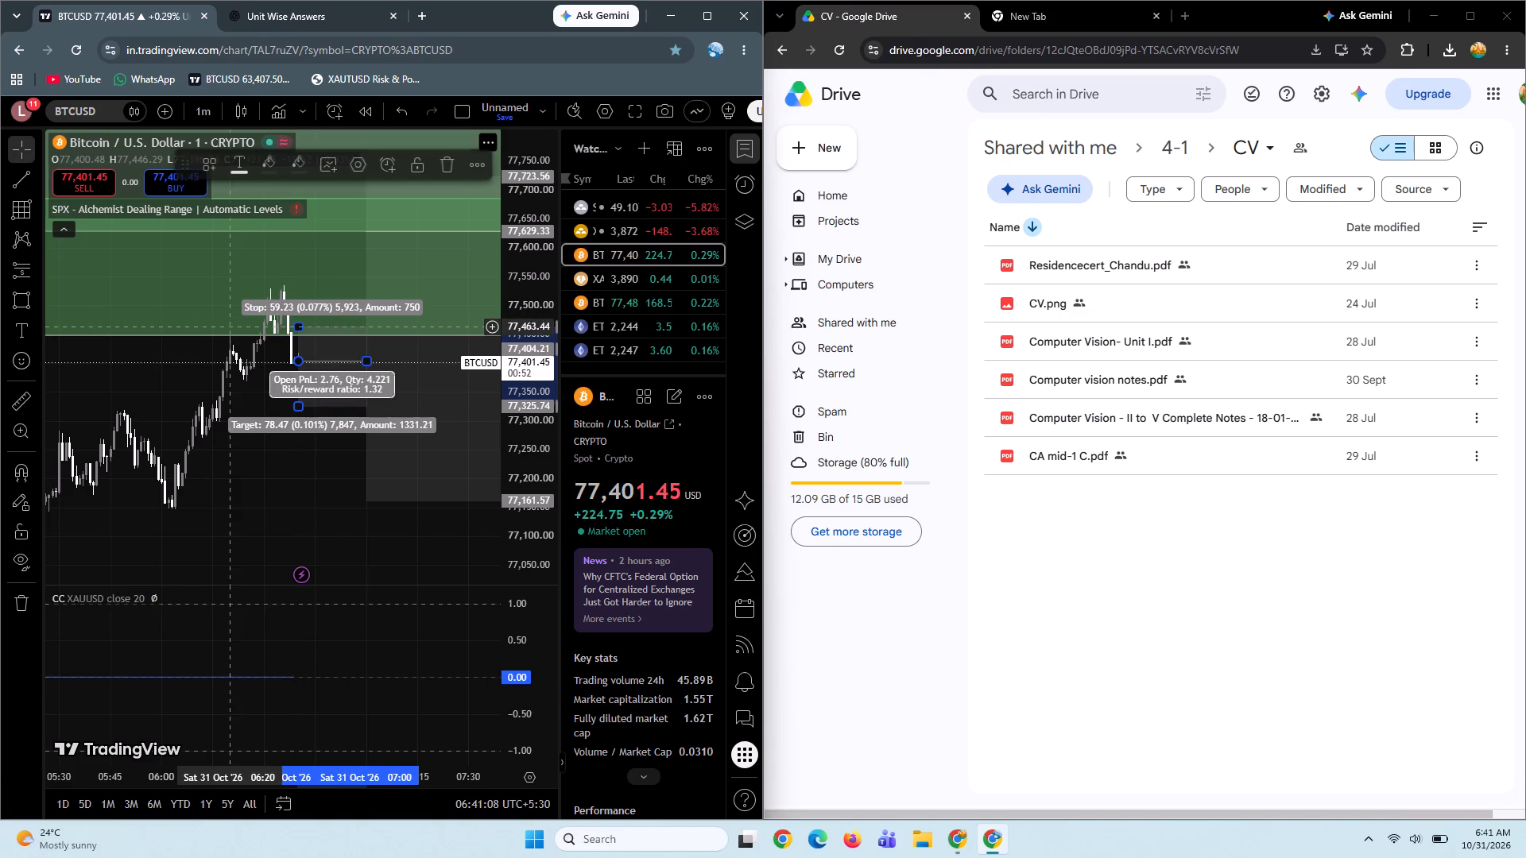
pyautogui.moveTo(300, 409); pyautogui.dragTo(281, 505)
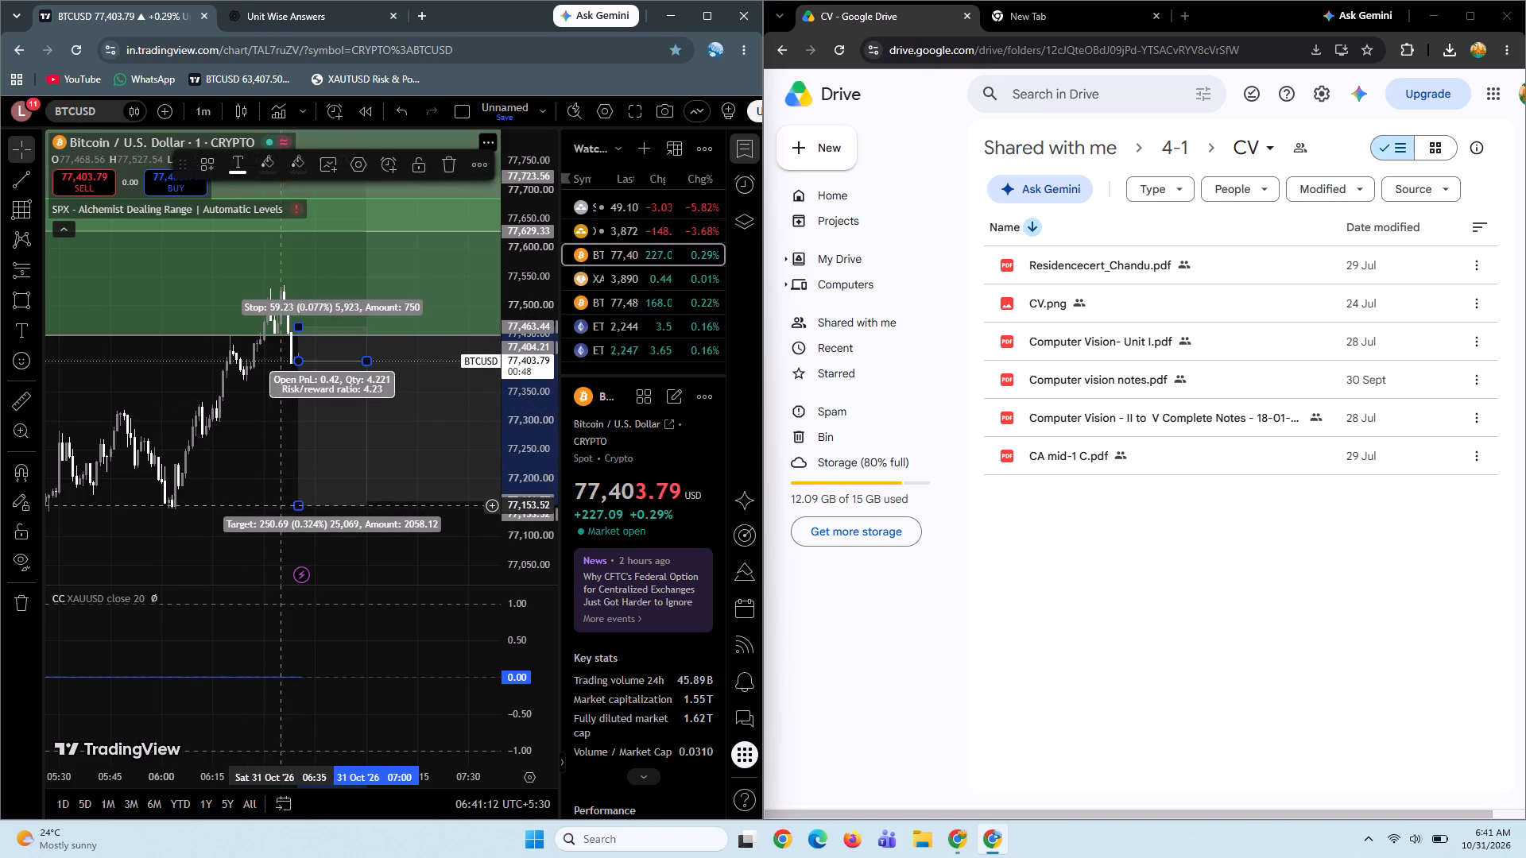
pyautogui.click(264, 448)
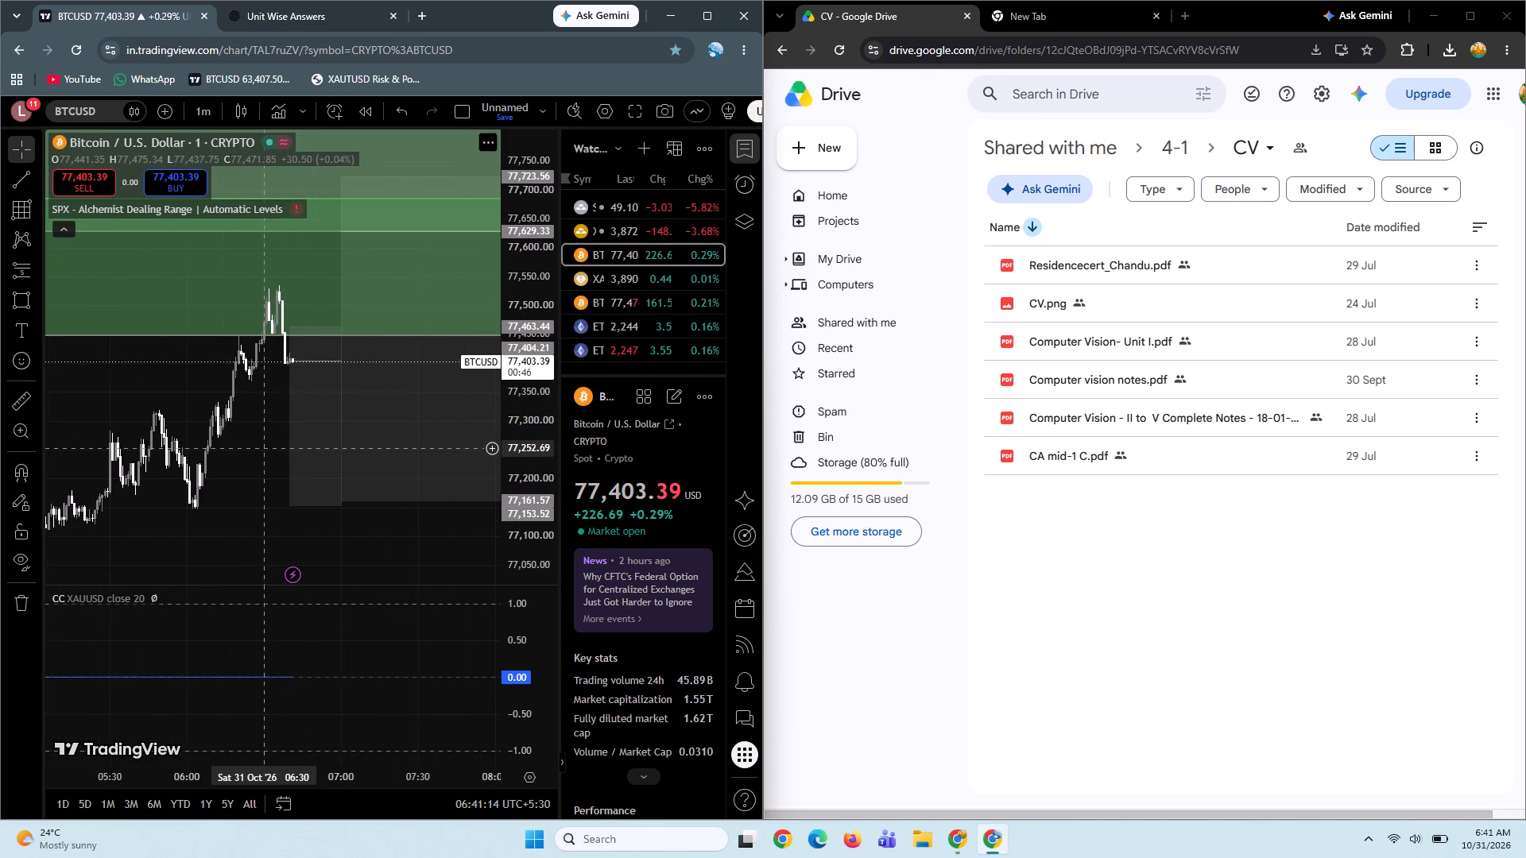
# Extend the new short position's target down to 76,751.30, near the earlier low.
pyautogui.moveTo(254, 473); pyautogui.dragTo(270, 345)
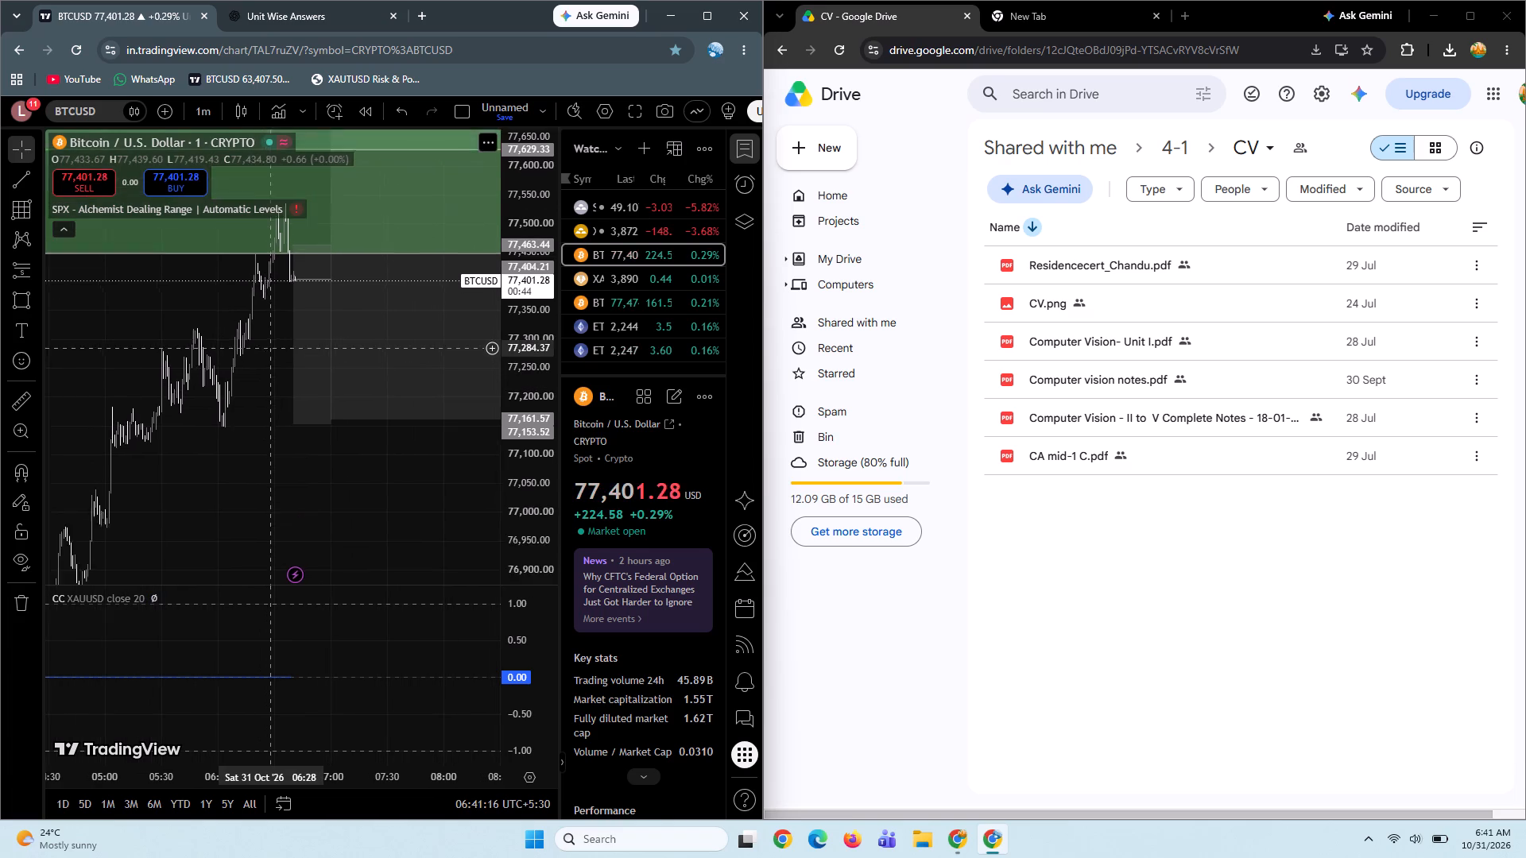
pyautogui.moveTo(270, 345); pyautogui.dragTo(289, 243)
pyautogui.moveTo(312, 318); pyautogui.dragTo(317, 477)
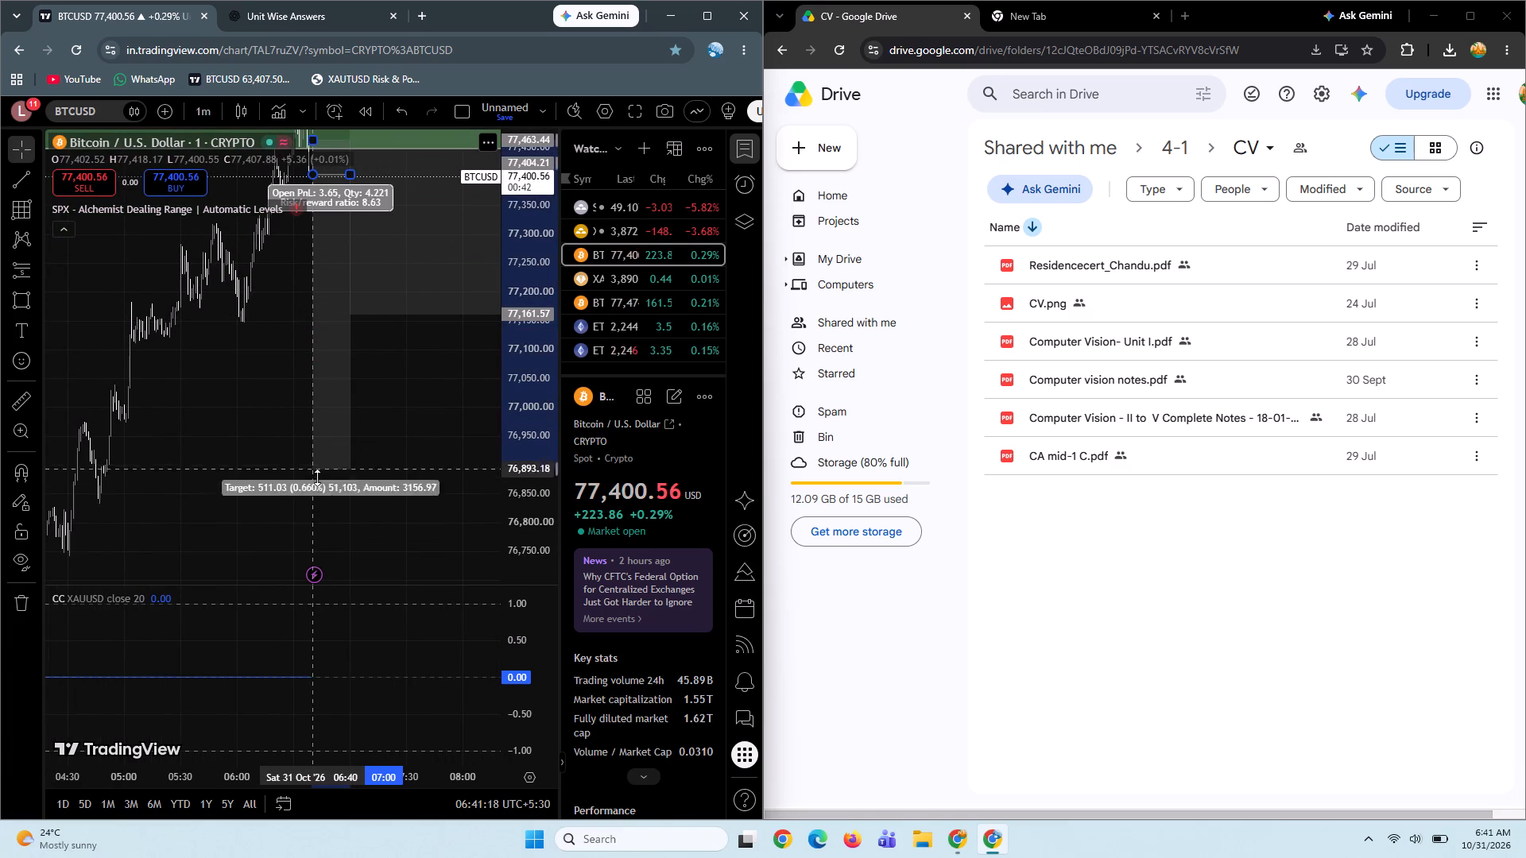
pyautogui.moveTo(317, 477); pyautogui.dragTo(339, 555)
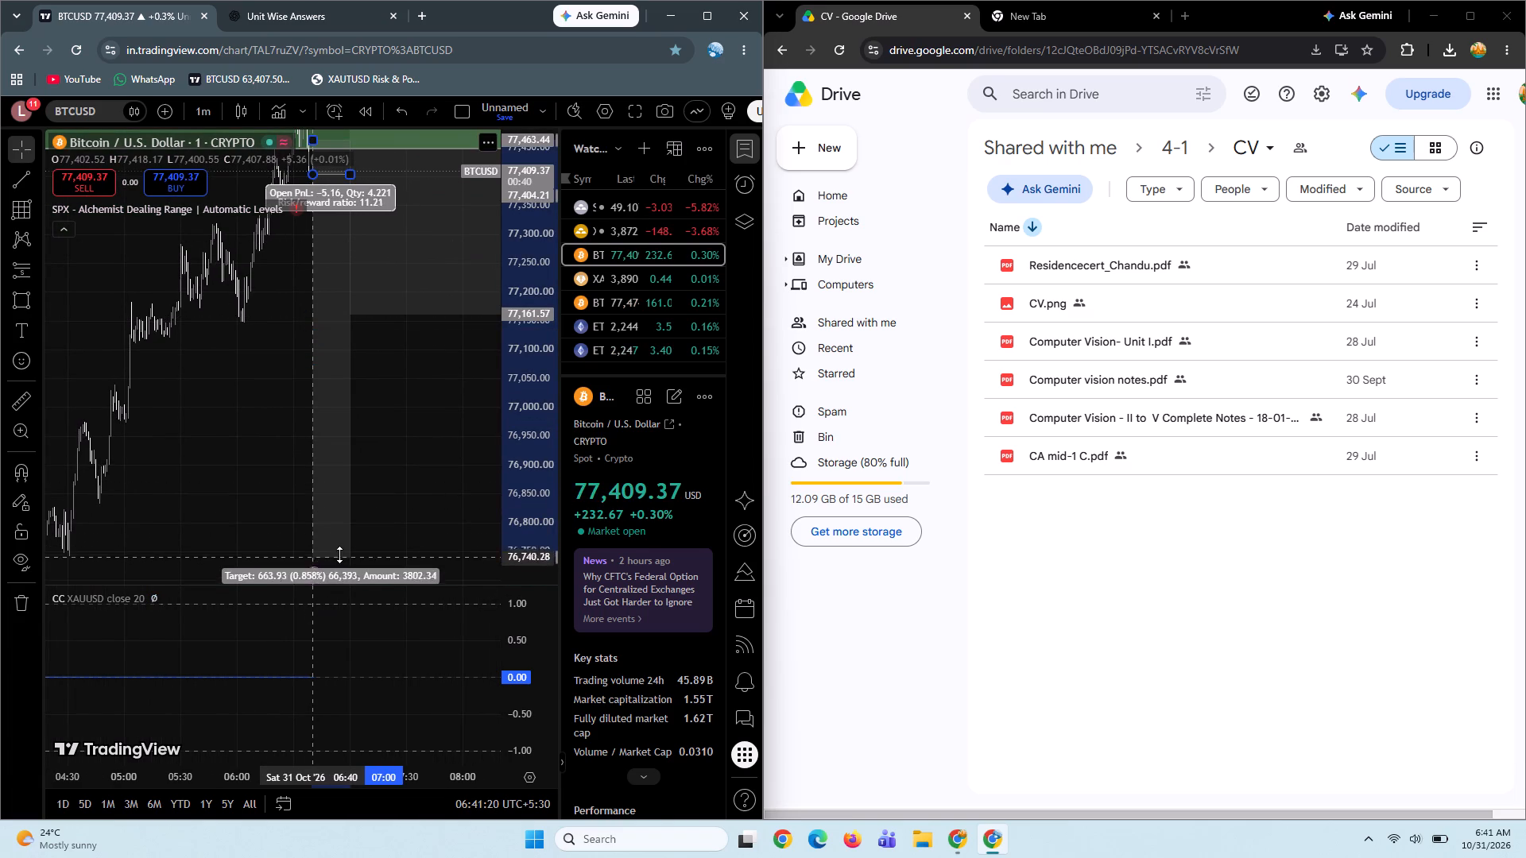
pyautogui.moveTo(339, 555); pyautogui.dragTo(341, 551)
pyautogui.click(382, 425)
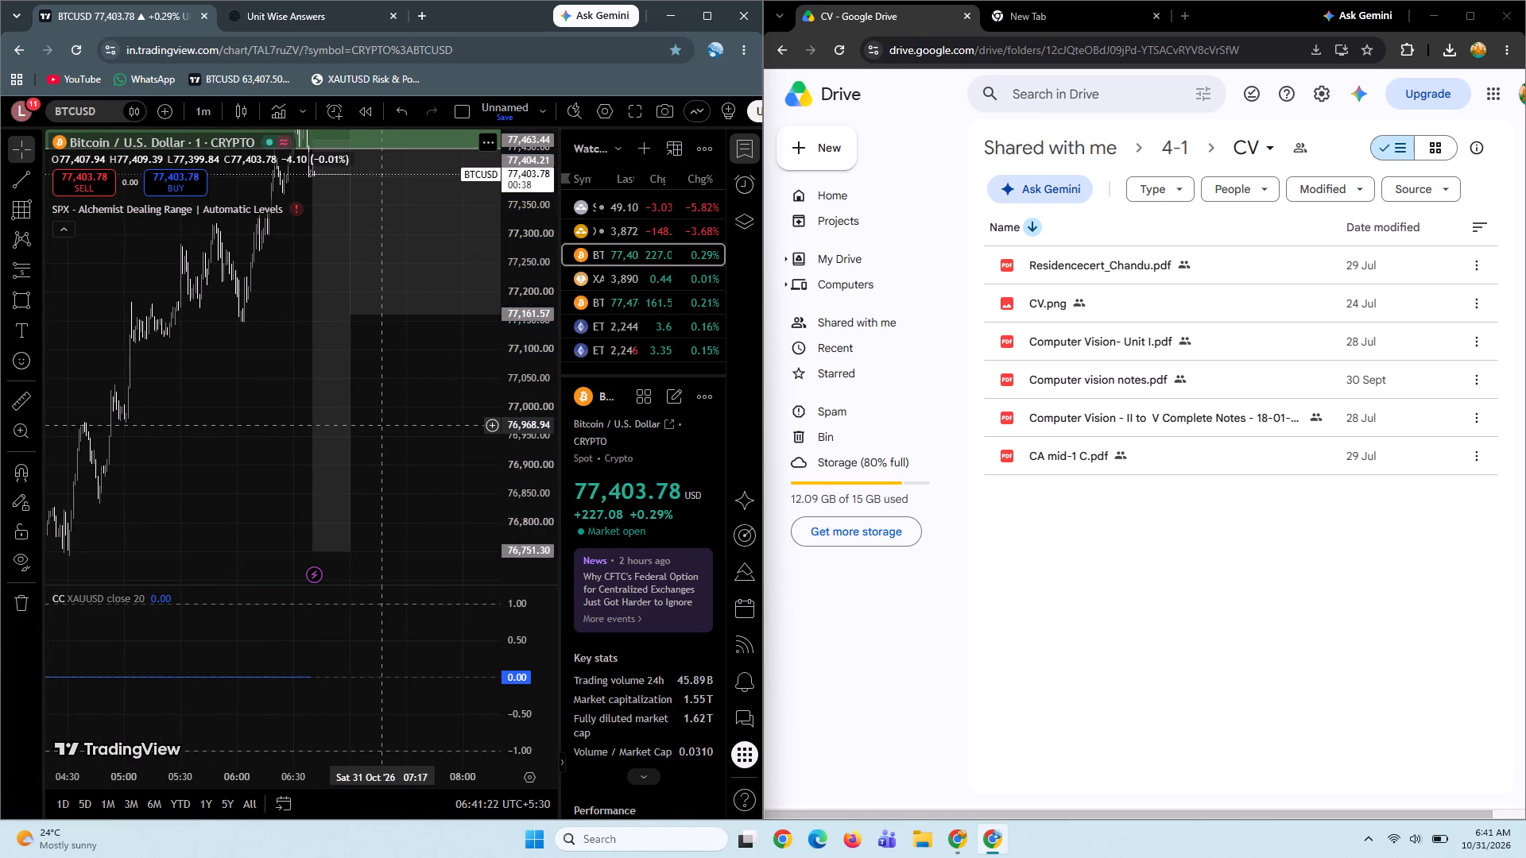
# Shift the older short position with the 77,161.57 target forward in time so it ends at 09:54 on 31 Oct.
pyautogui.click(387, 316)
pyautogui.press('Right')
pyautogui.press('Right')
pyautogui.press('Right')
pyautogui.press('Right')
pyautogui.press('Right')
pyautogui.press('Right')
pyautogui.press('Right')
pyautogui.press('Right')
pyautogui.press('Right')
pyautogui.press('Right')
pyautogui.press('Right')
pyautogui.press('Right')
pyautogui.press('Right')
pyautogui.press('Right')
pyautogui.press('Right')
pyautogui.press('Right')
pyautogui.press('Right')
pyautogui.press('Right')
pyautogui.press('Right')
pyautogui.press('Right')
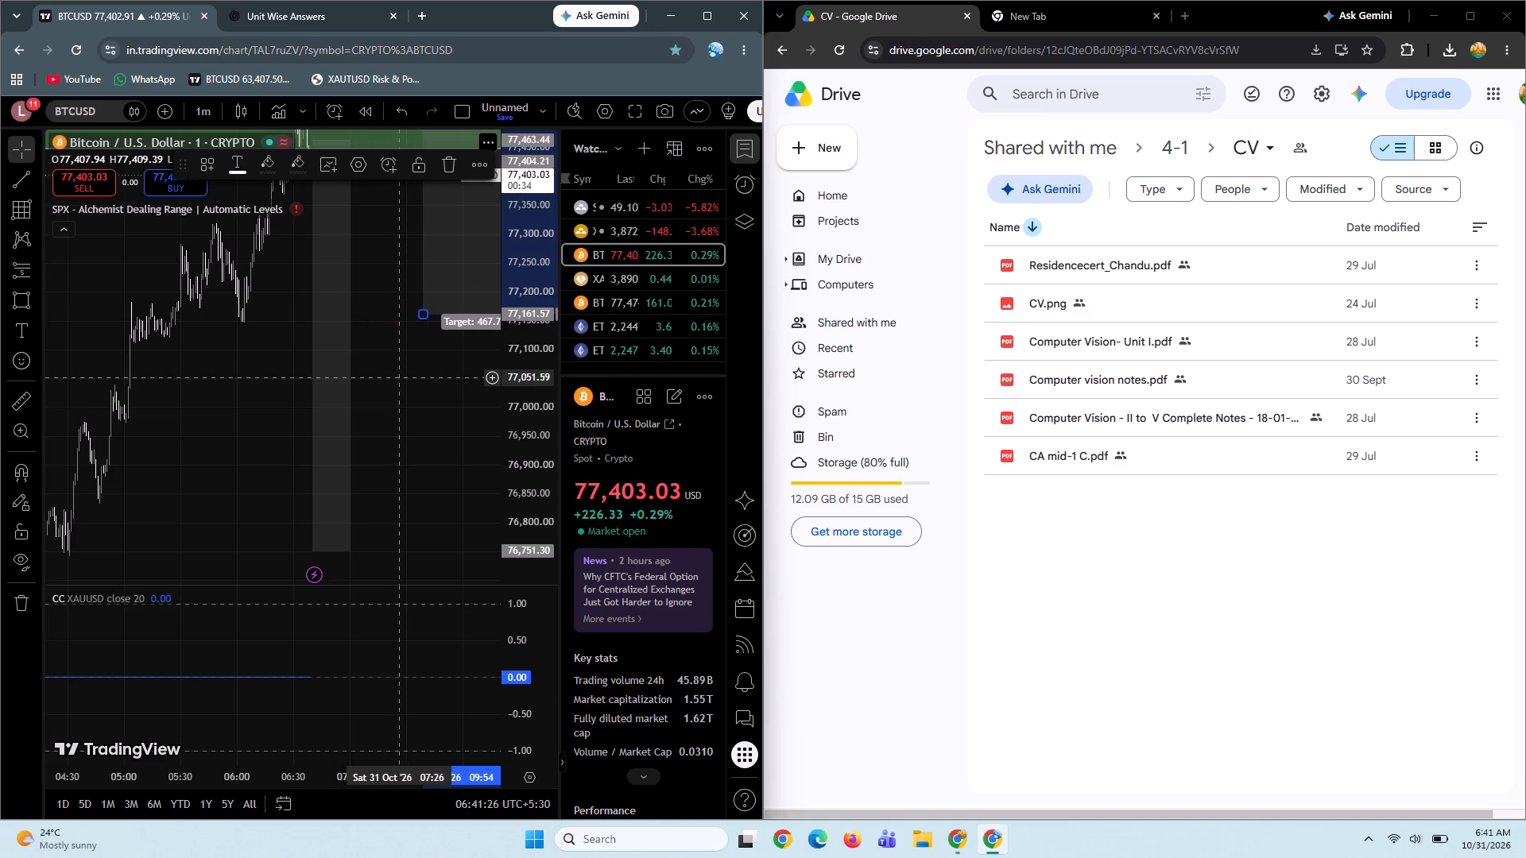
pyautogui.click(398, 377)
# Examine the 1-minute price action against the new short position's entry, stop and target levels.
pyautogui.moveTo(406, 434); pyautogui.dragTo(379, 429)
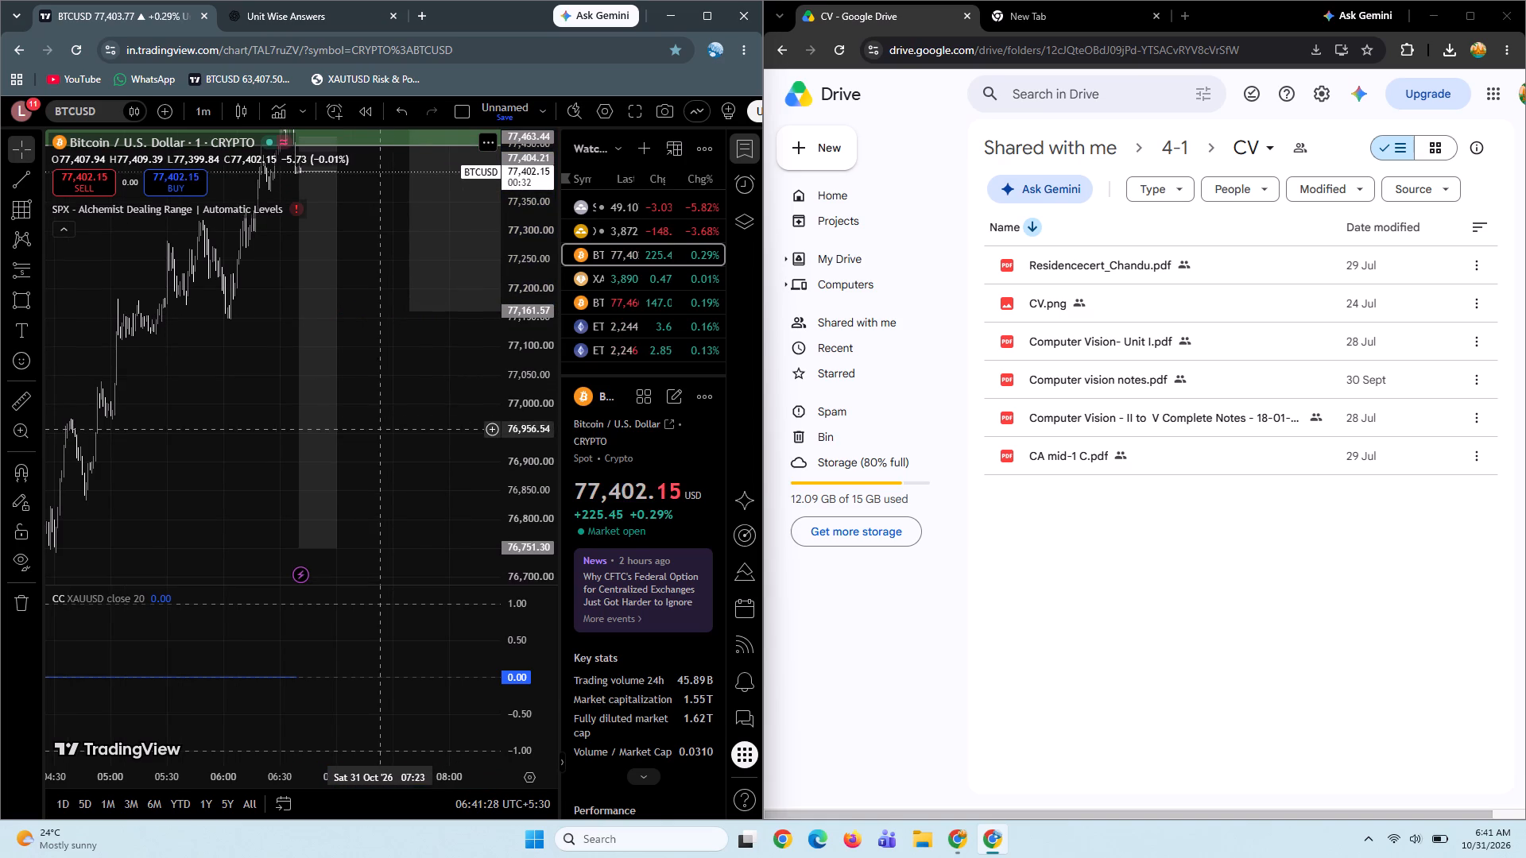
pyautogui.moveTo(543, 219); pyautogui.dragTo(536, 396)
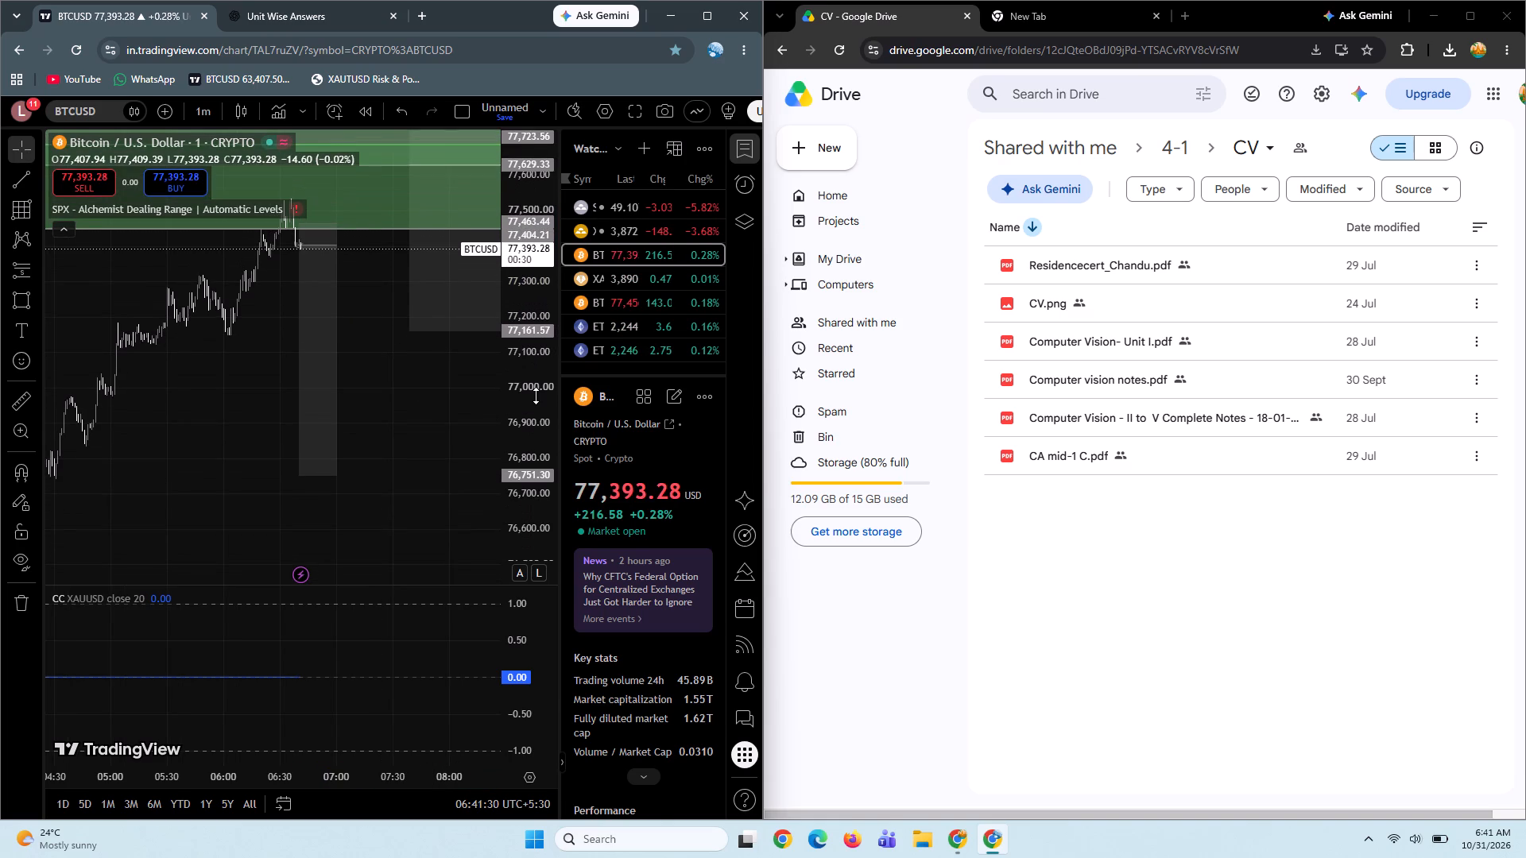
pyautogui.moveTo(390, 419); pyautogui.dragTo(420, 424)
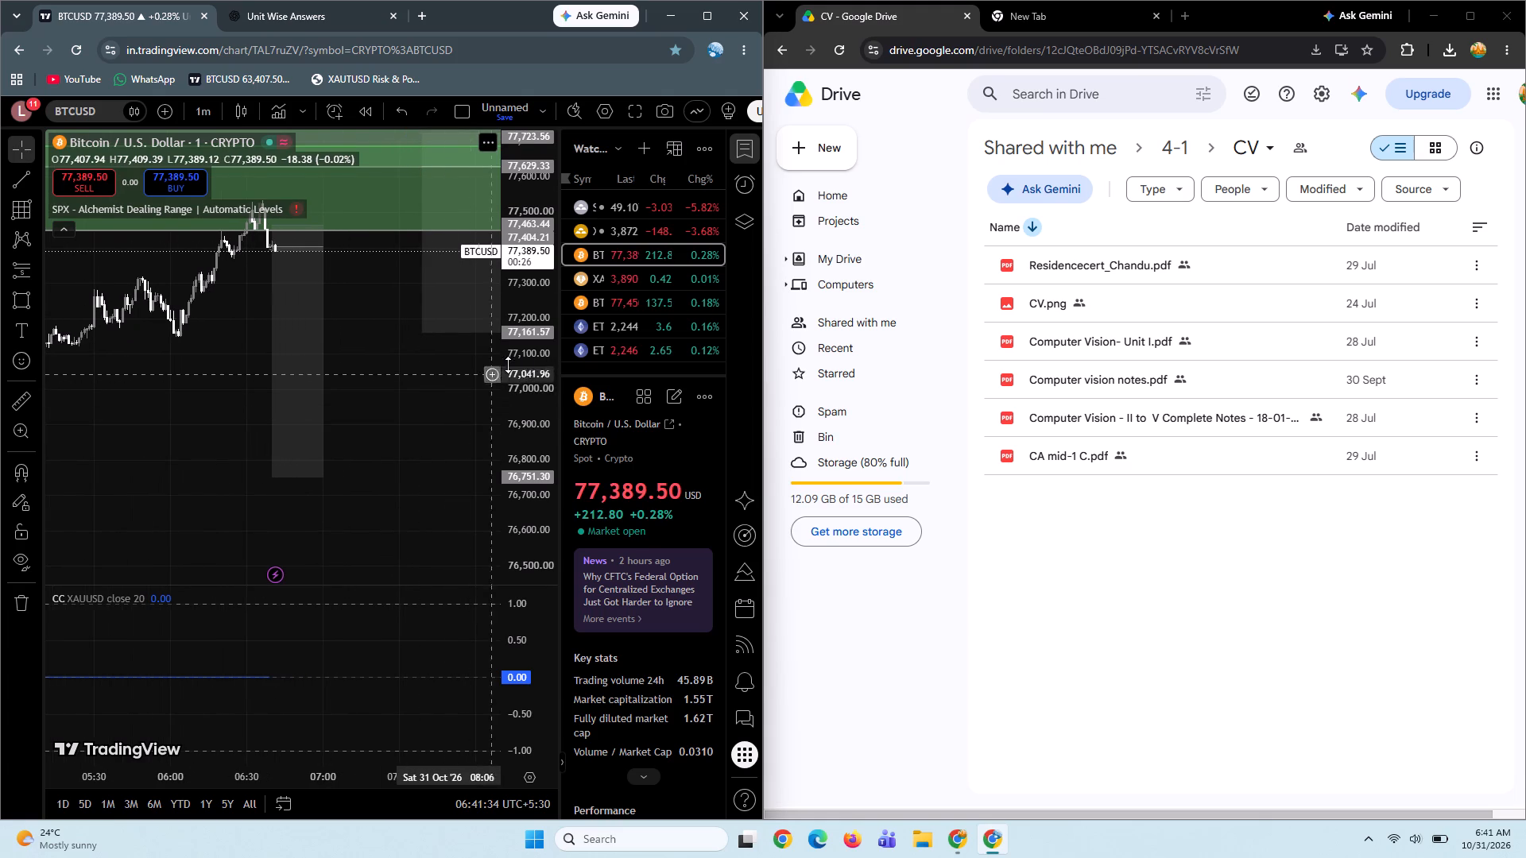
pyautogui.moveTo(533, 362); pyautogui.dragTo(529, 194)
pyautogui.moveTo(345, 226); pyautogui.dragTo(405, 335)
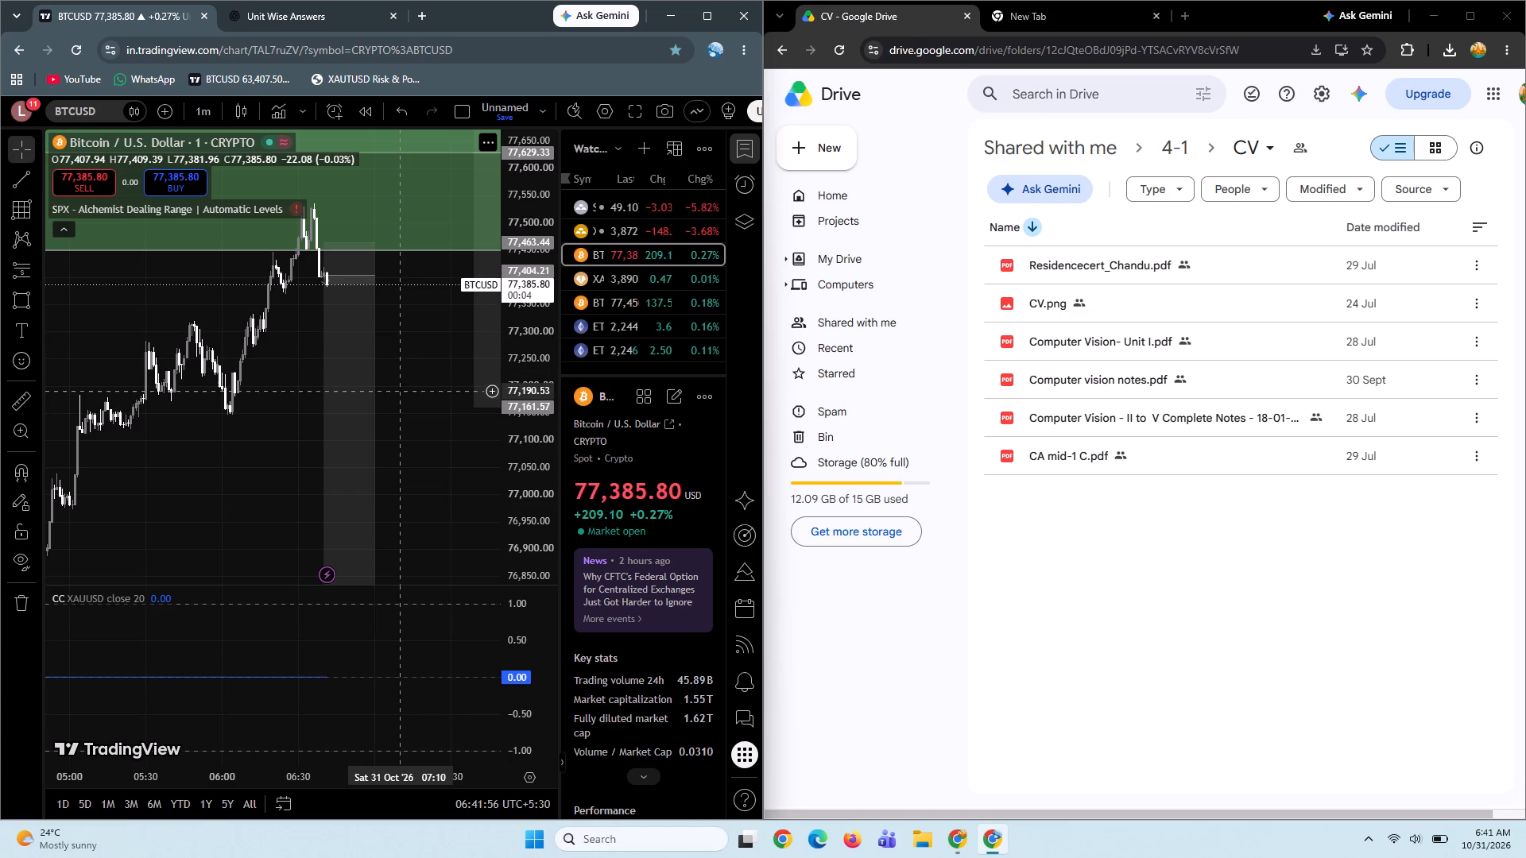
pyautogui.moveTo(401, 392); pyautogui.dragTo(393, 386)
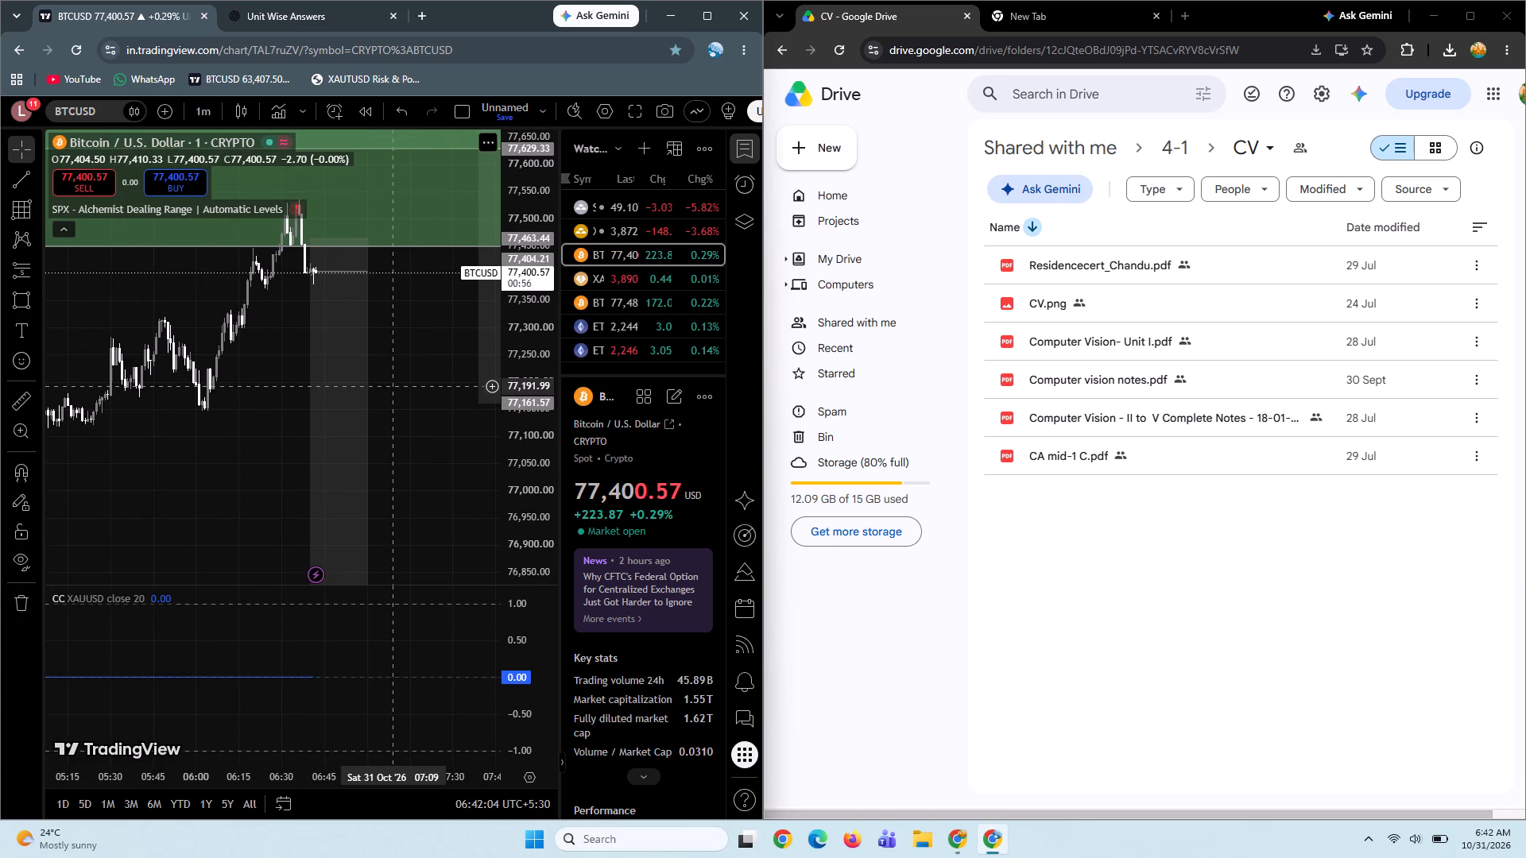
pyautogui.moveTo(535, 368); pyautogui.dragTo(538, 253)
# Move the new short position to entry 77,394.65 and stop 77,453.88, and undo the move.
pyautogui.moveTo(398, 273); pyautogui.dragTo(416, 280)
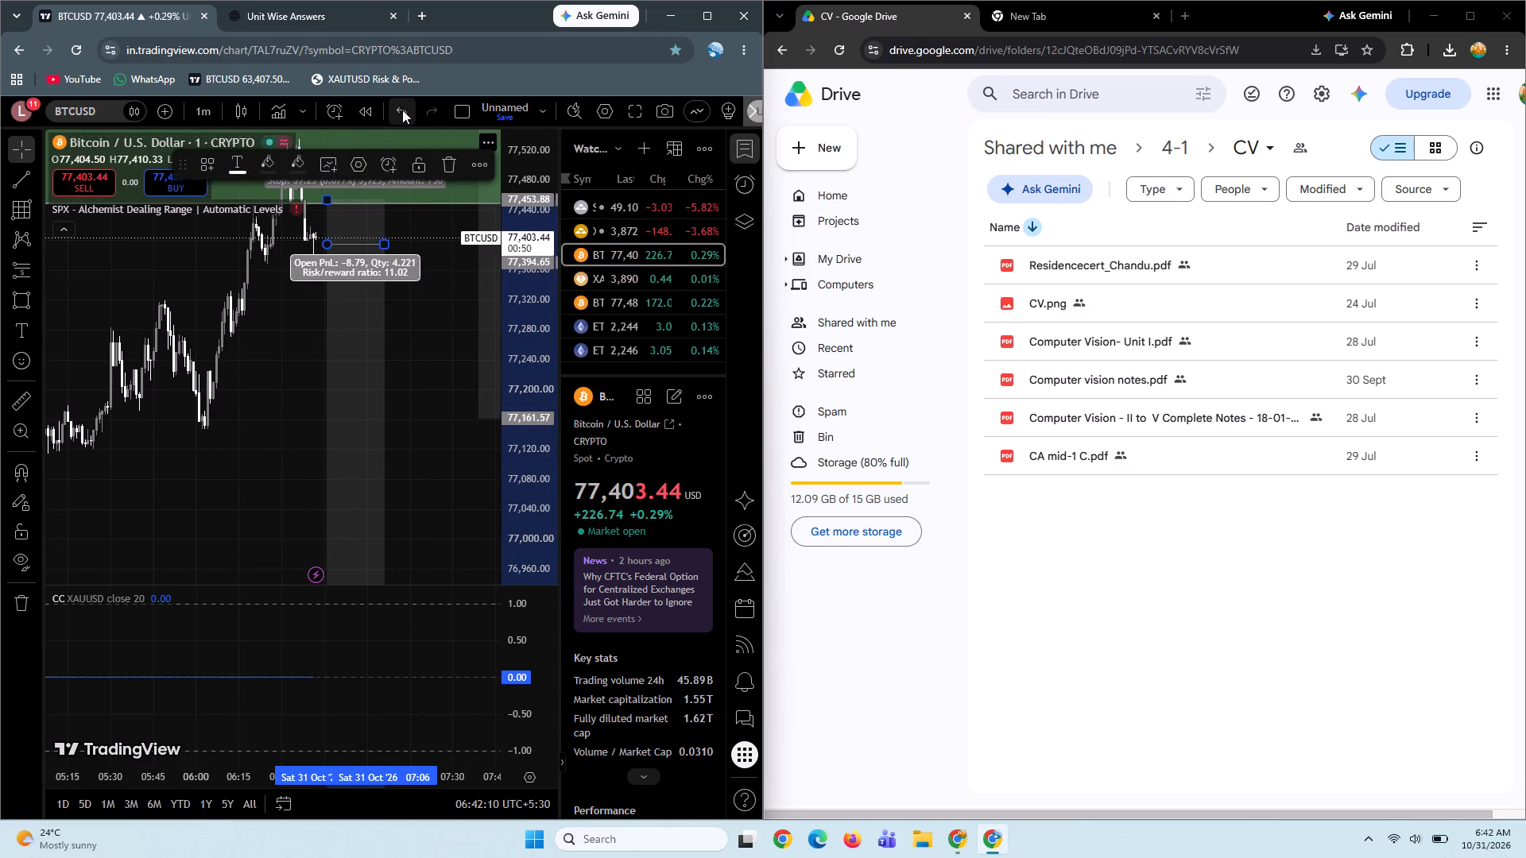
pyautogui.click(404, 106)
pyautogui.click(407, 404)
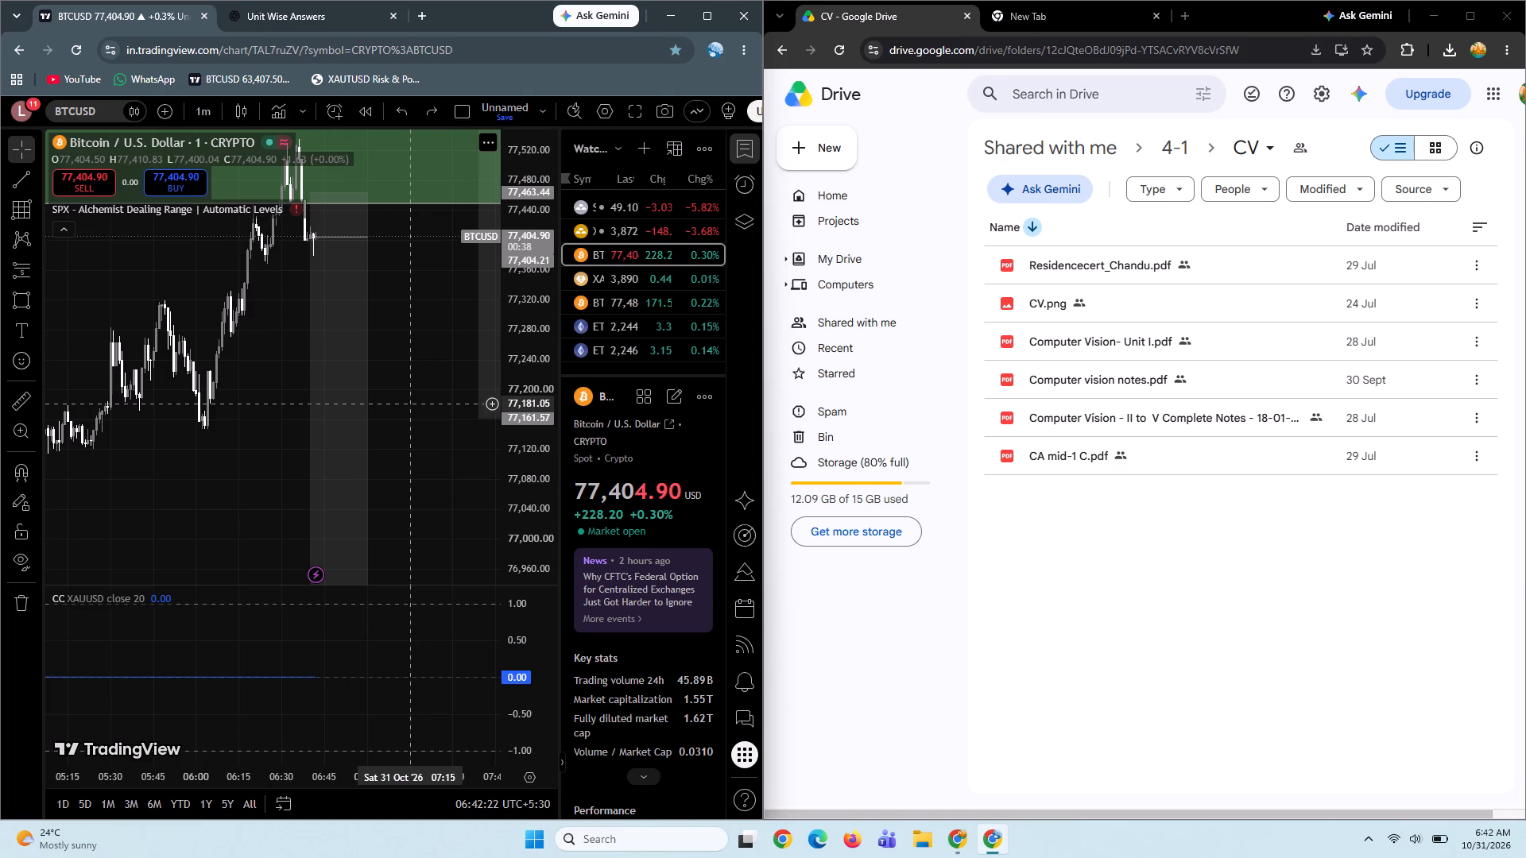
# Extend the new short position's target down to 76,452.37, at the earlier swing low.
pyautogui.moveTo(533, 179); pyautogui.dragTo(540, 330)
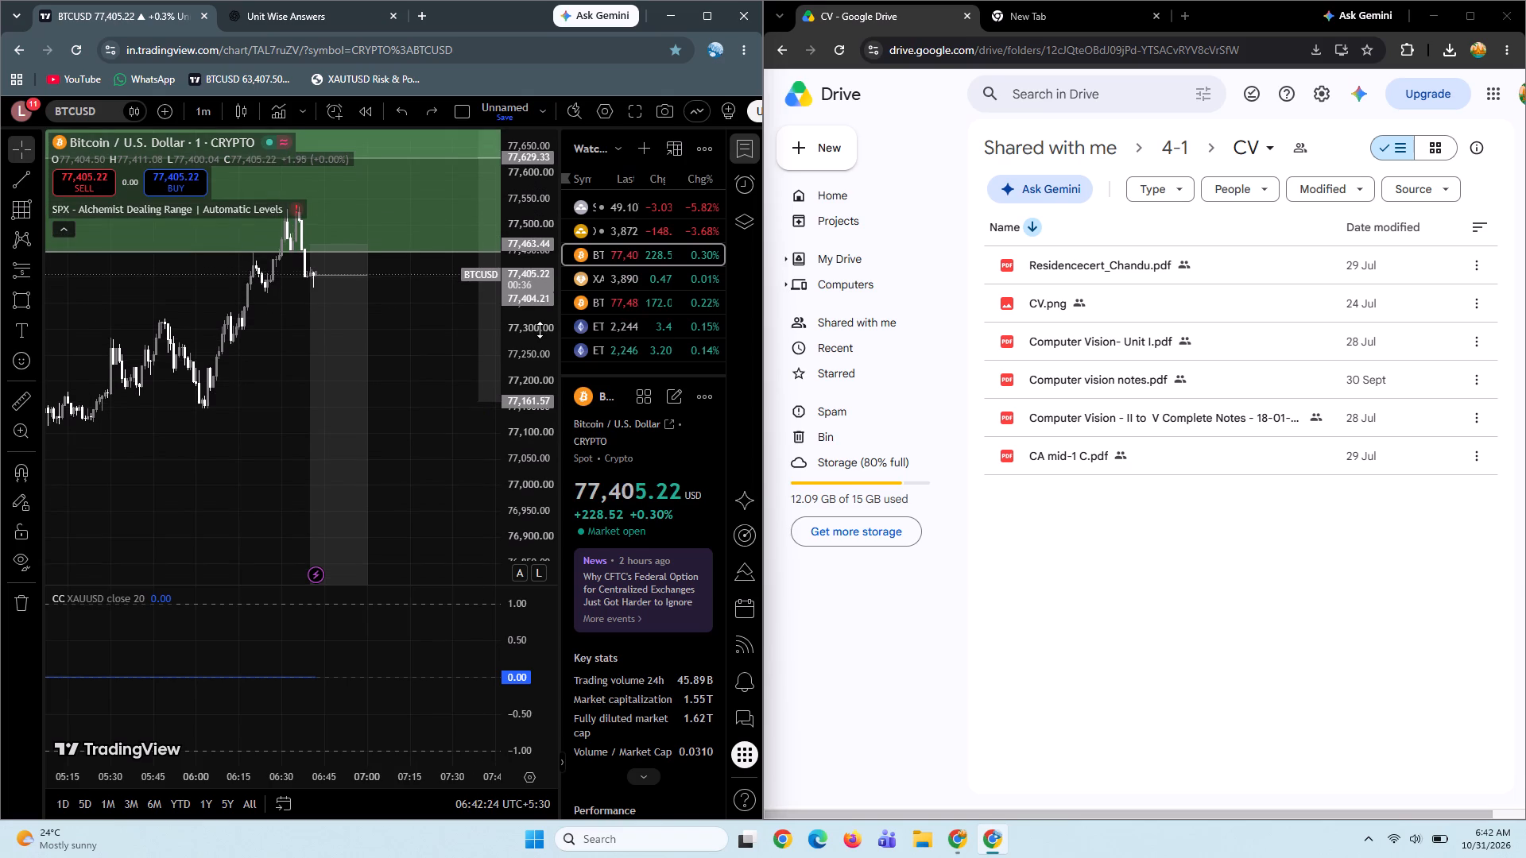
pyautogui.moveTo(540, 330); pyautogui.dragTo(546, 363)
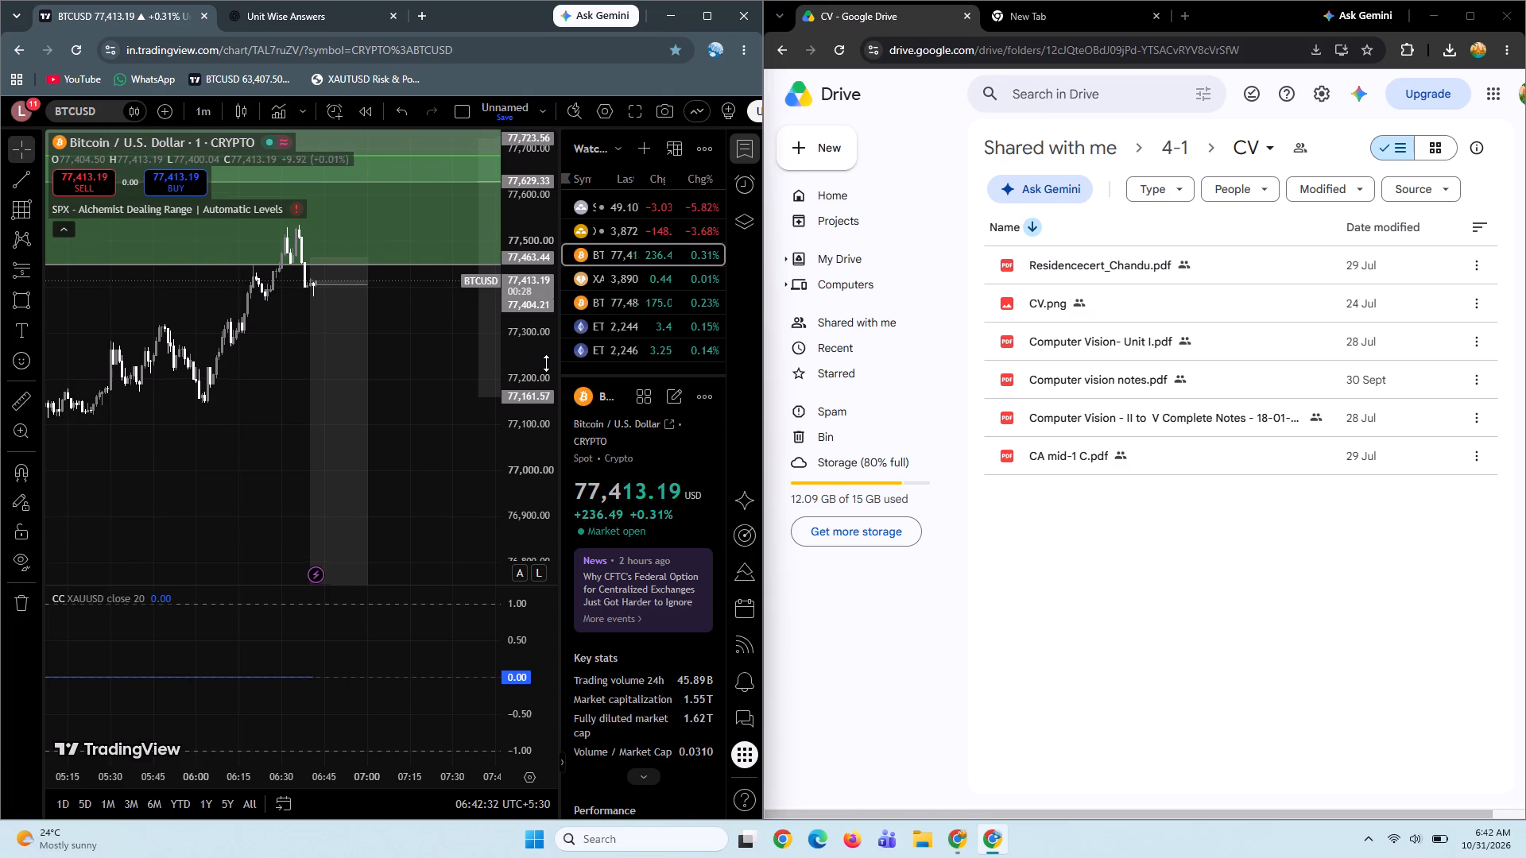
pyautogui.moveTo(418, 452); pyautogui.dragTo(420, 396)
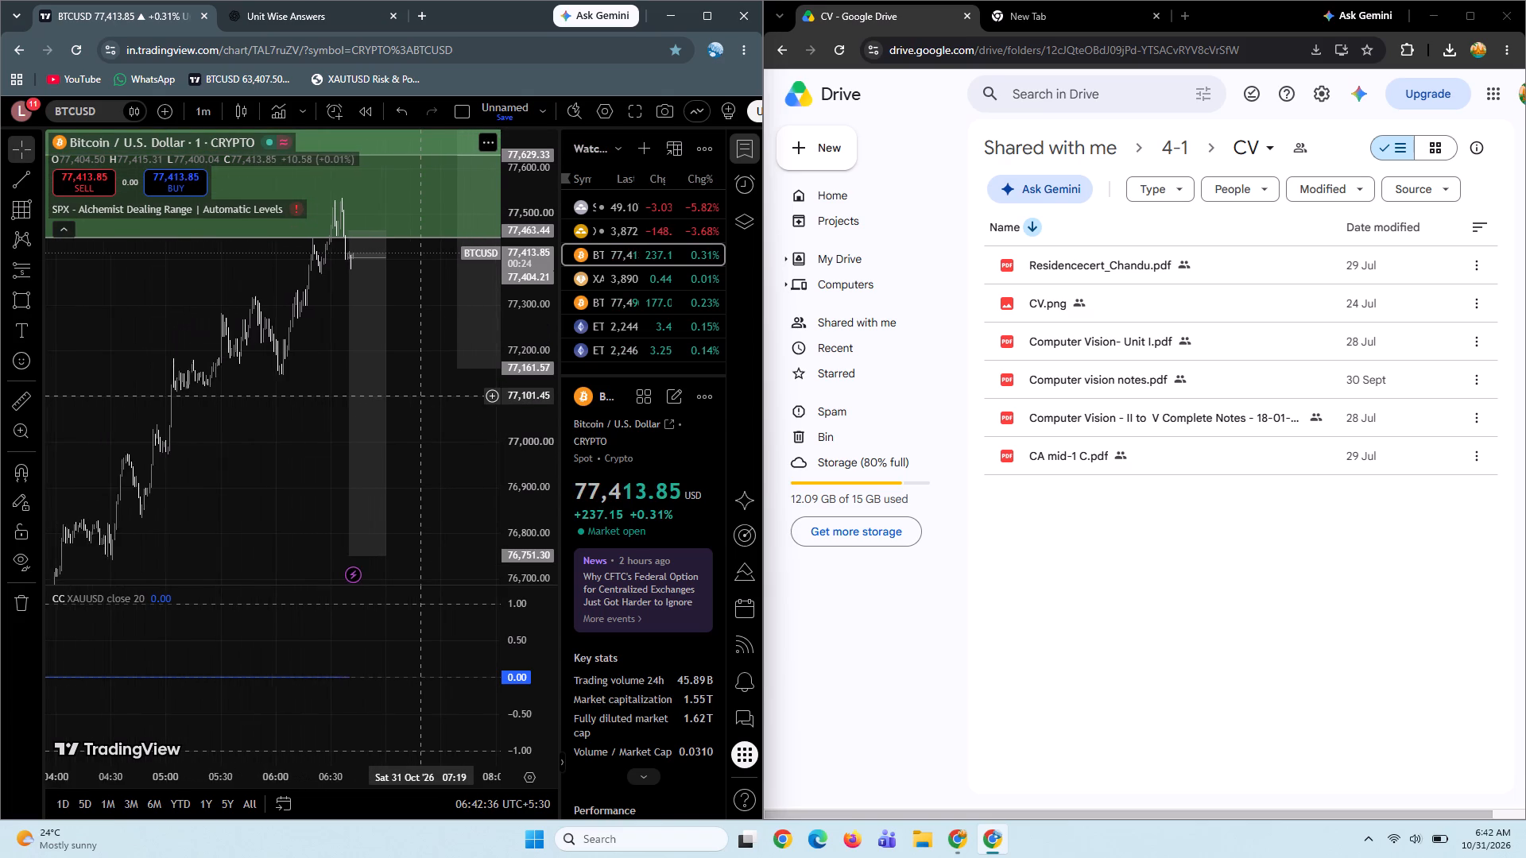
pyautogui.moveTo(425, 471); pyautogui.dragTo(421, 319)
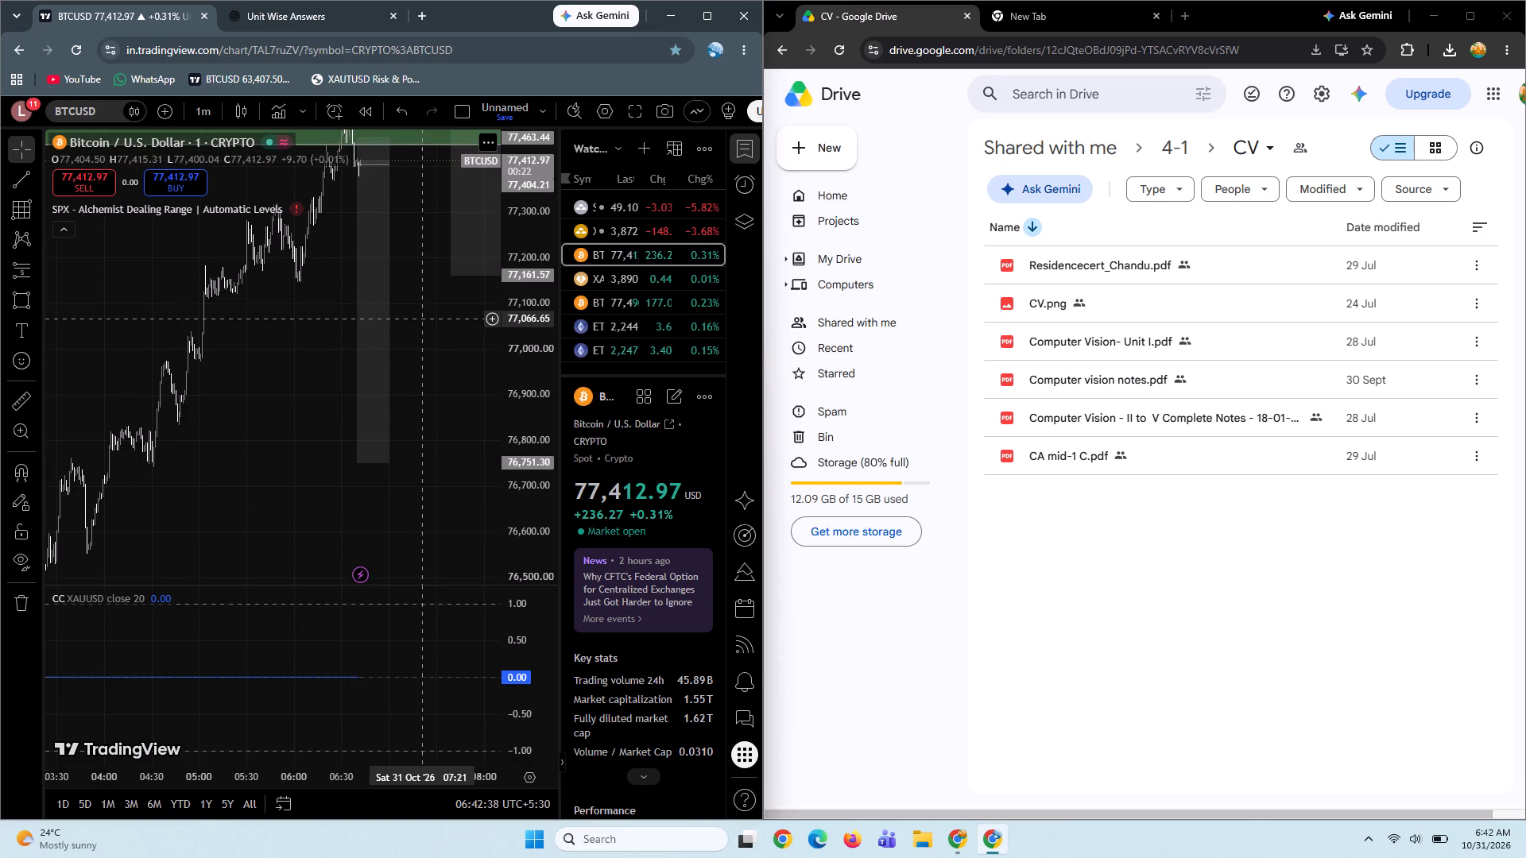
pyautogui.moveTo(286, 473); pyautogui.dragTo(317, 434)
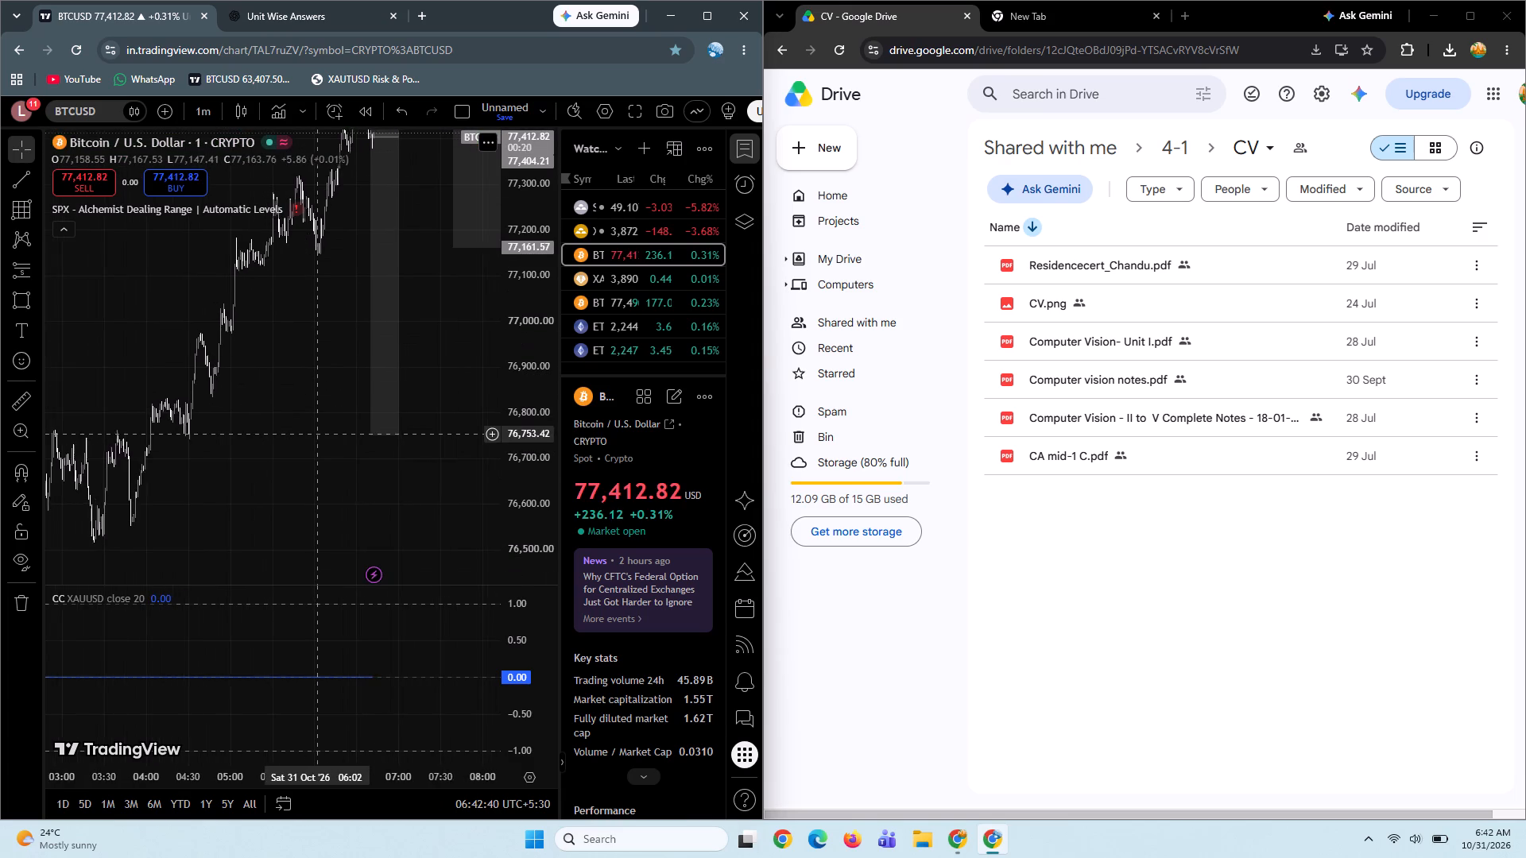
pyautogui.click(203, 105)
pyautogui.click(143, 354)
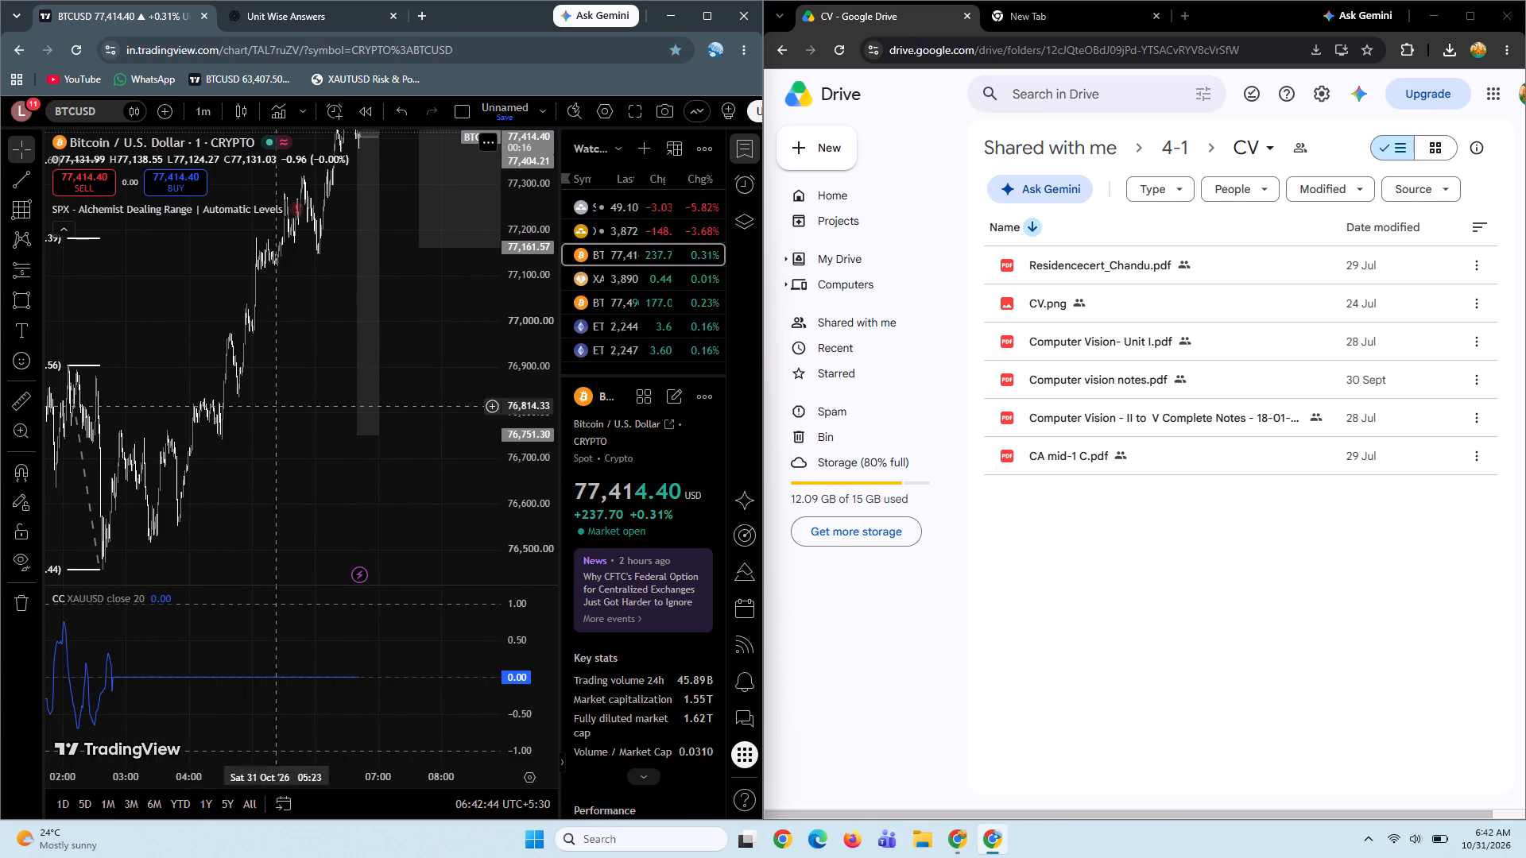
pyautogui.moveTo(358, 439); pyautogui.dragTo(341, 553)
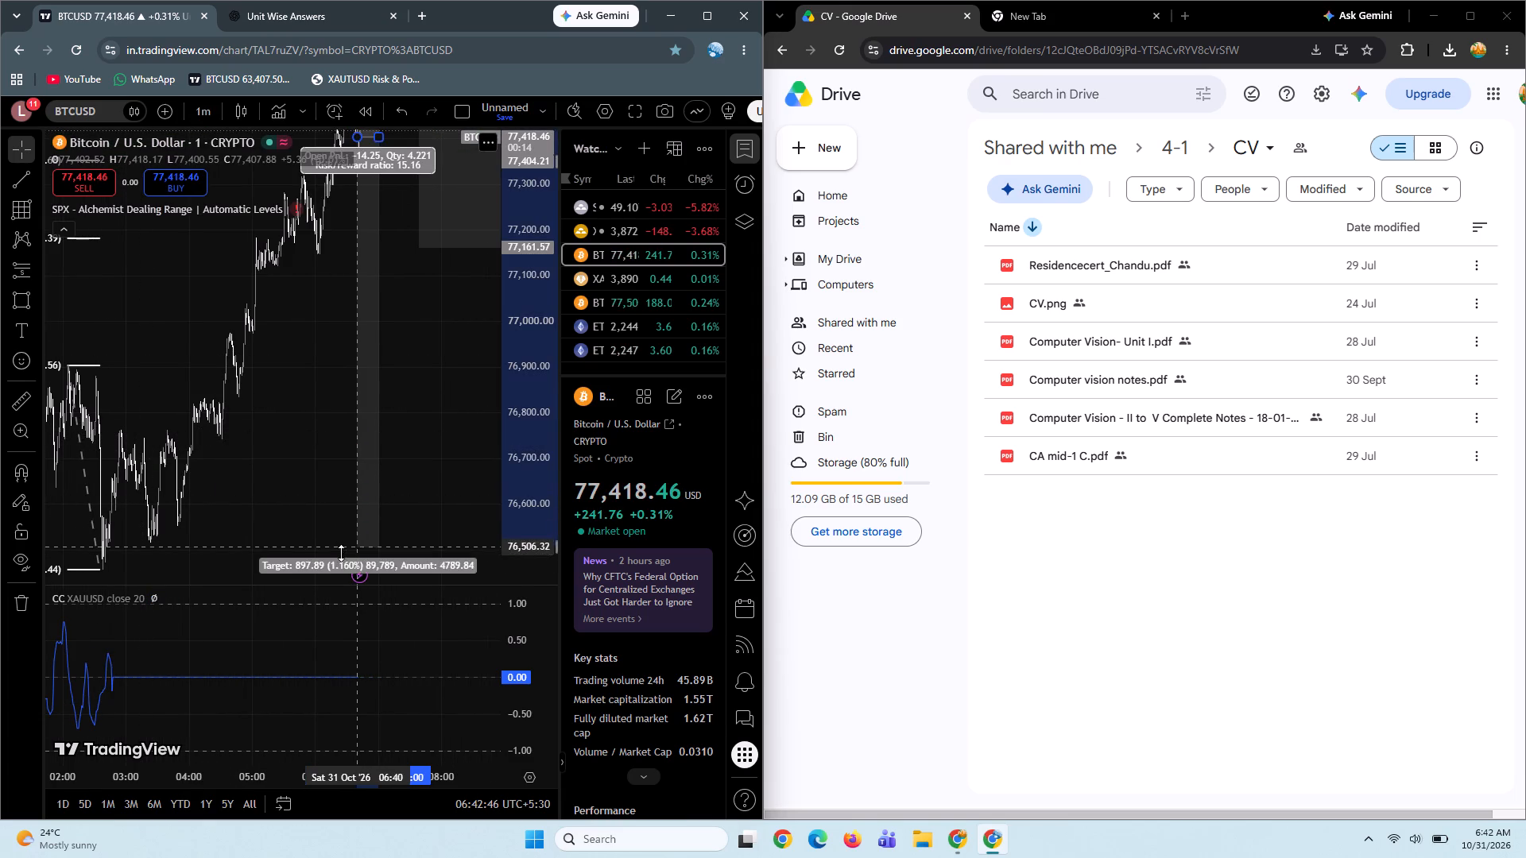
pyautogui.moveTo(341, 553); pyautogui.dragTo(342, 571)
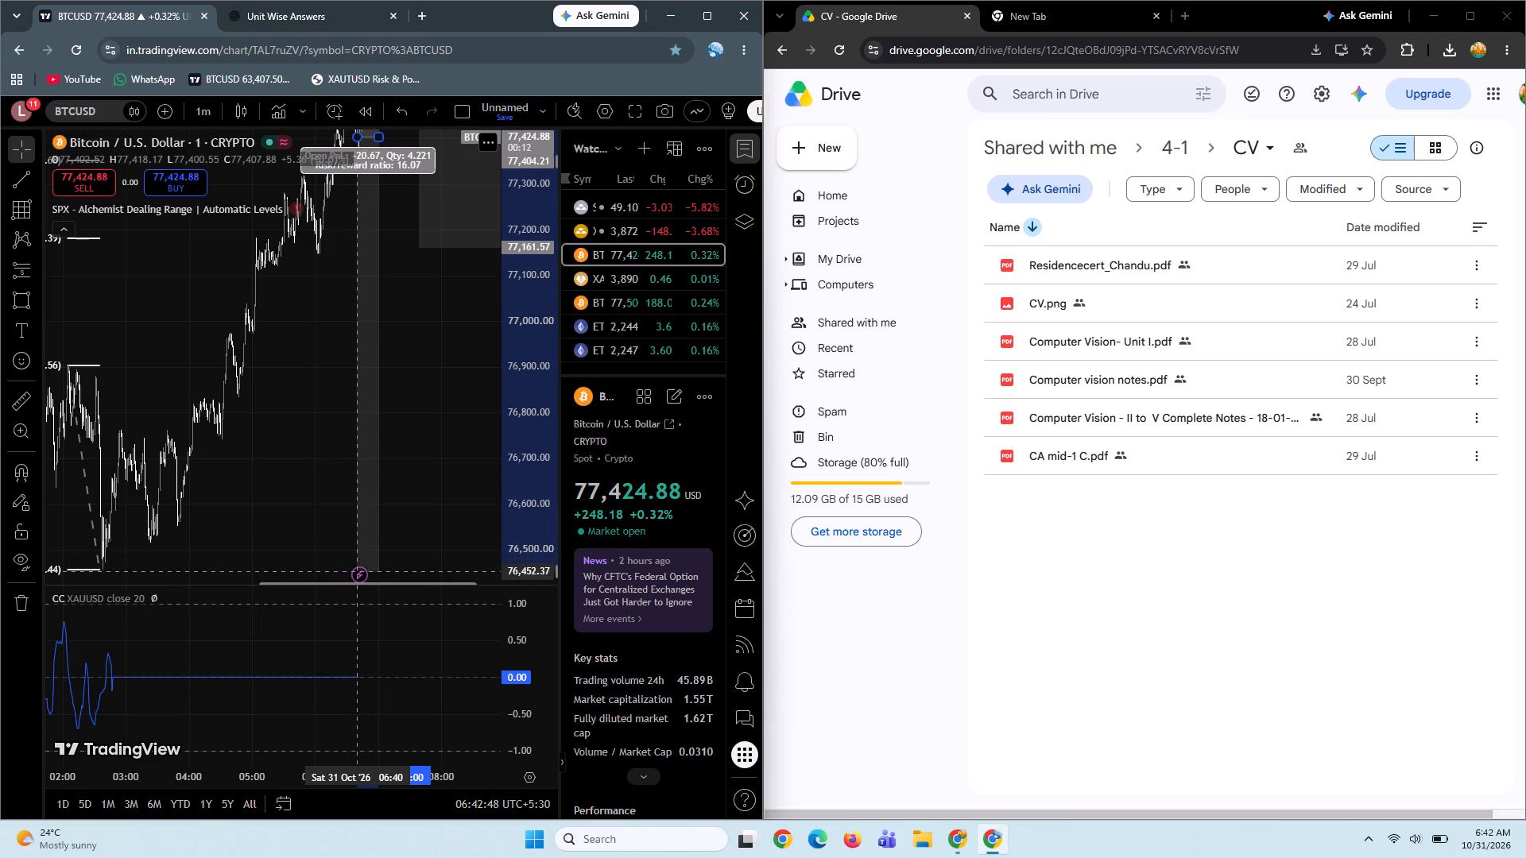
# Examine the 1-minute price action between the earlier swing low and the green zones against the short position's levels.
pyautogui.moveTo(285, 471); pyautogui.dragTo(283, 401)
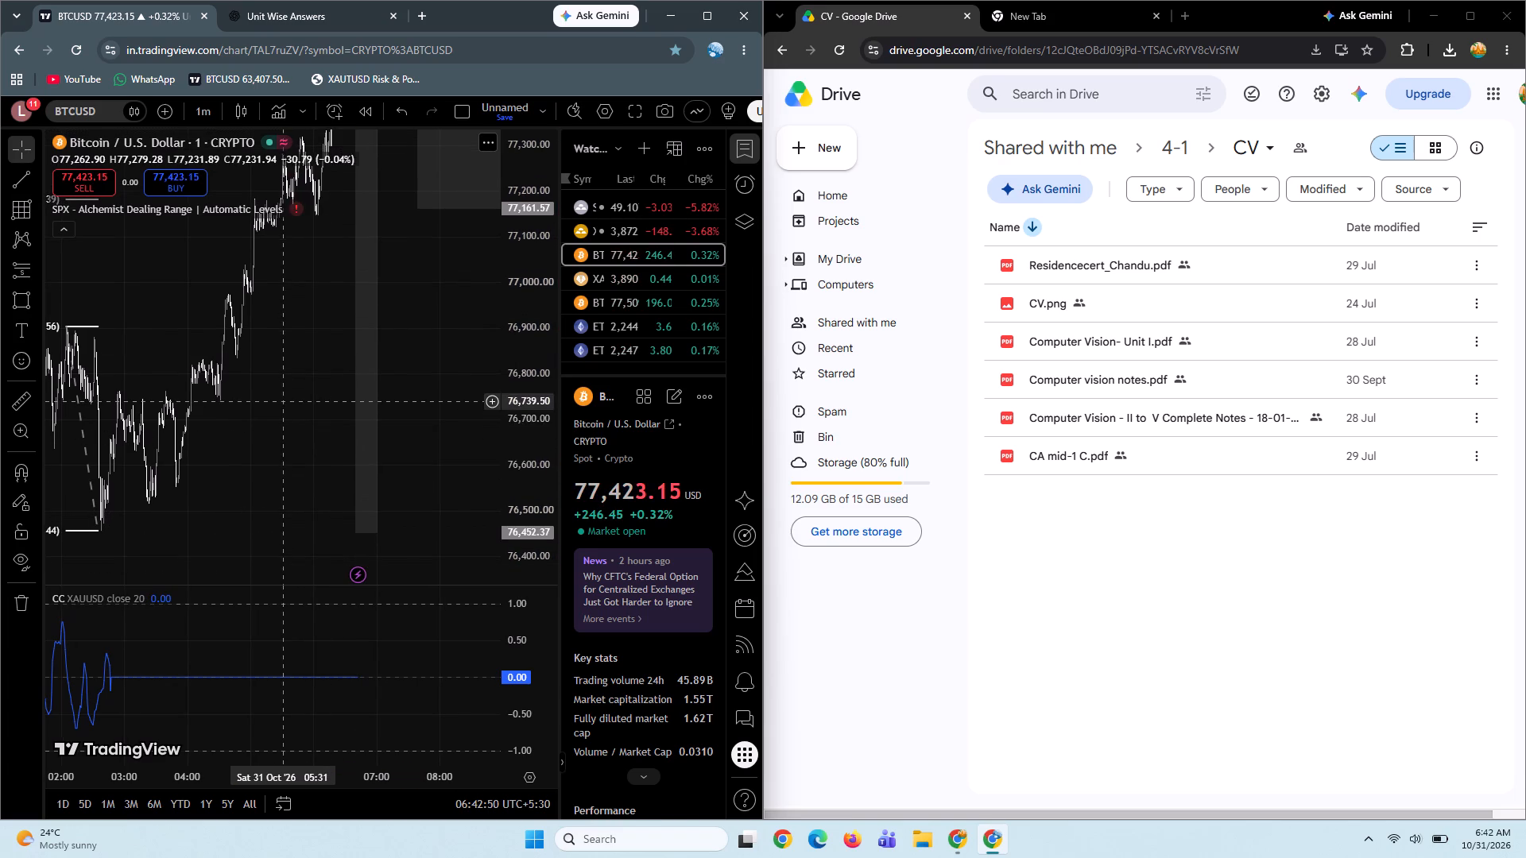
pyautogui.moveTo(535, 214); pyautogui.dragTo(520, 598)
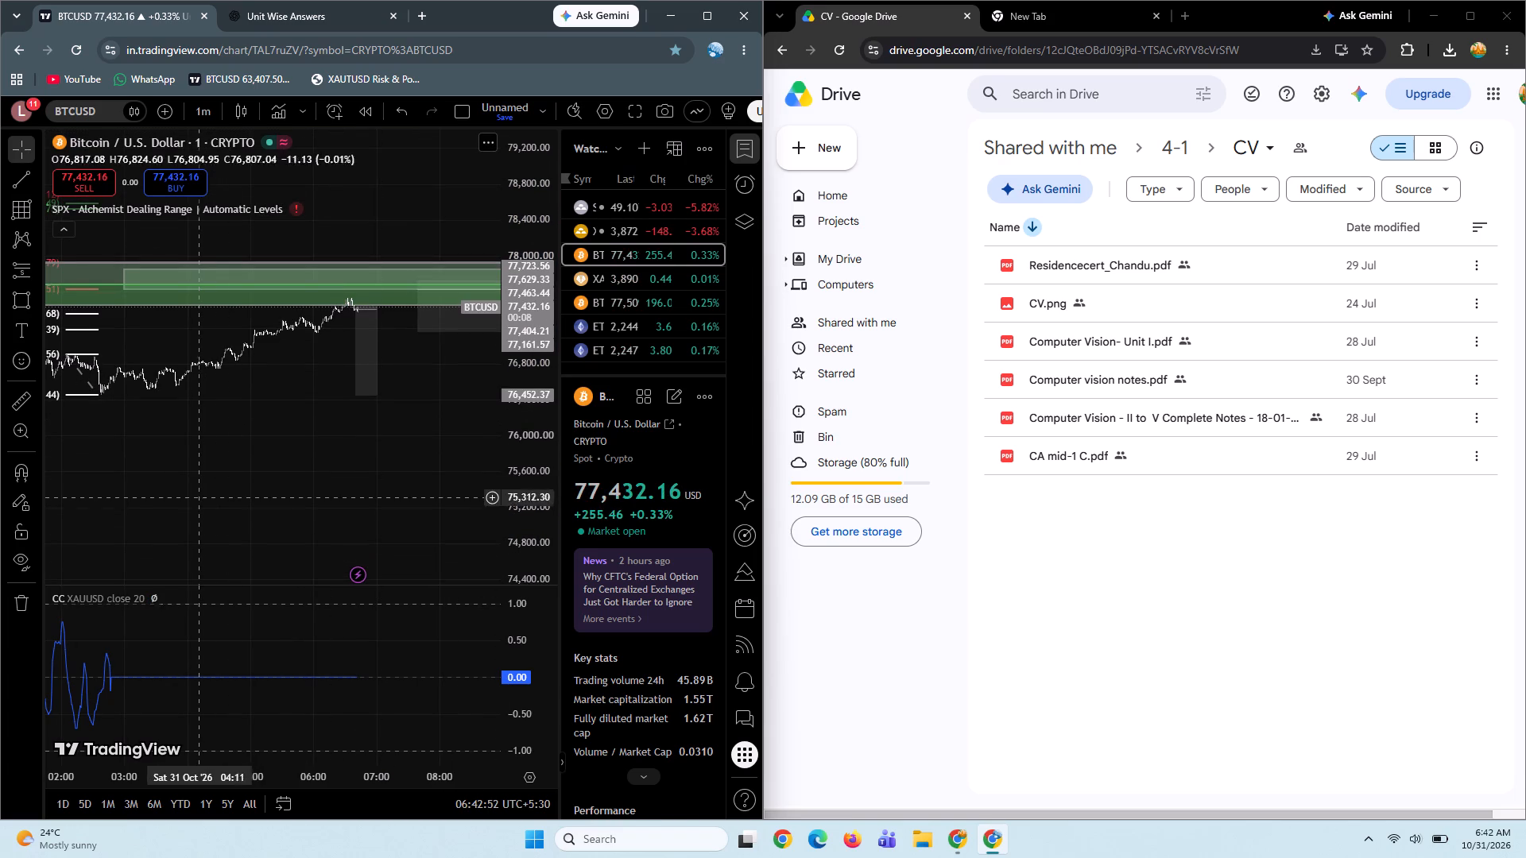
pyautogui.moveTo(213, 477); pyautogui.dragTo(292, 500)
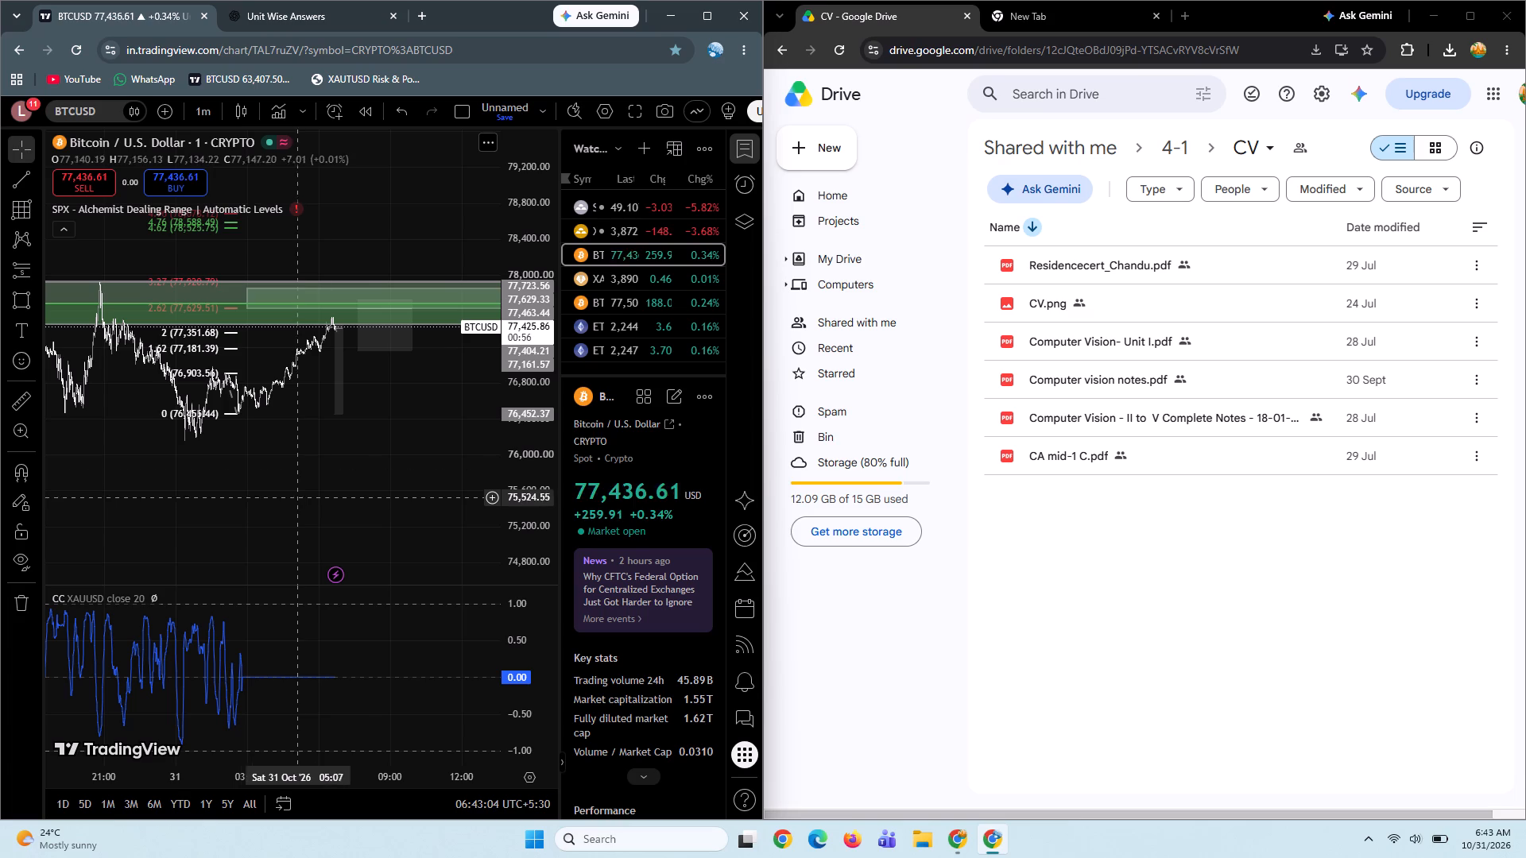
pyautogui.moveTo(529, 457); pyautogui.dragTo(527, 168)
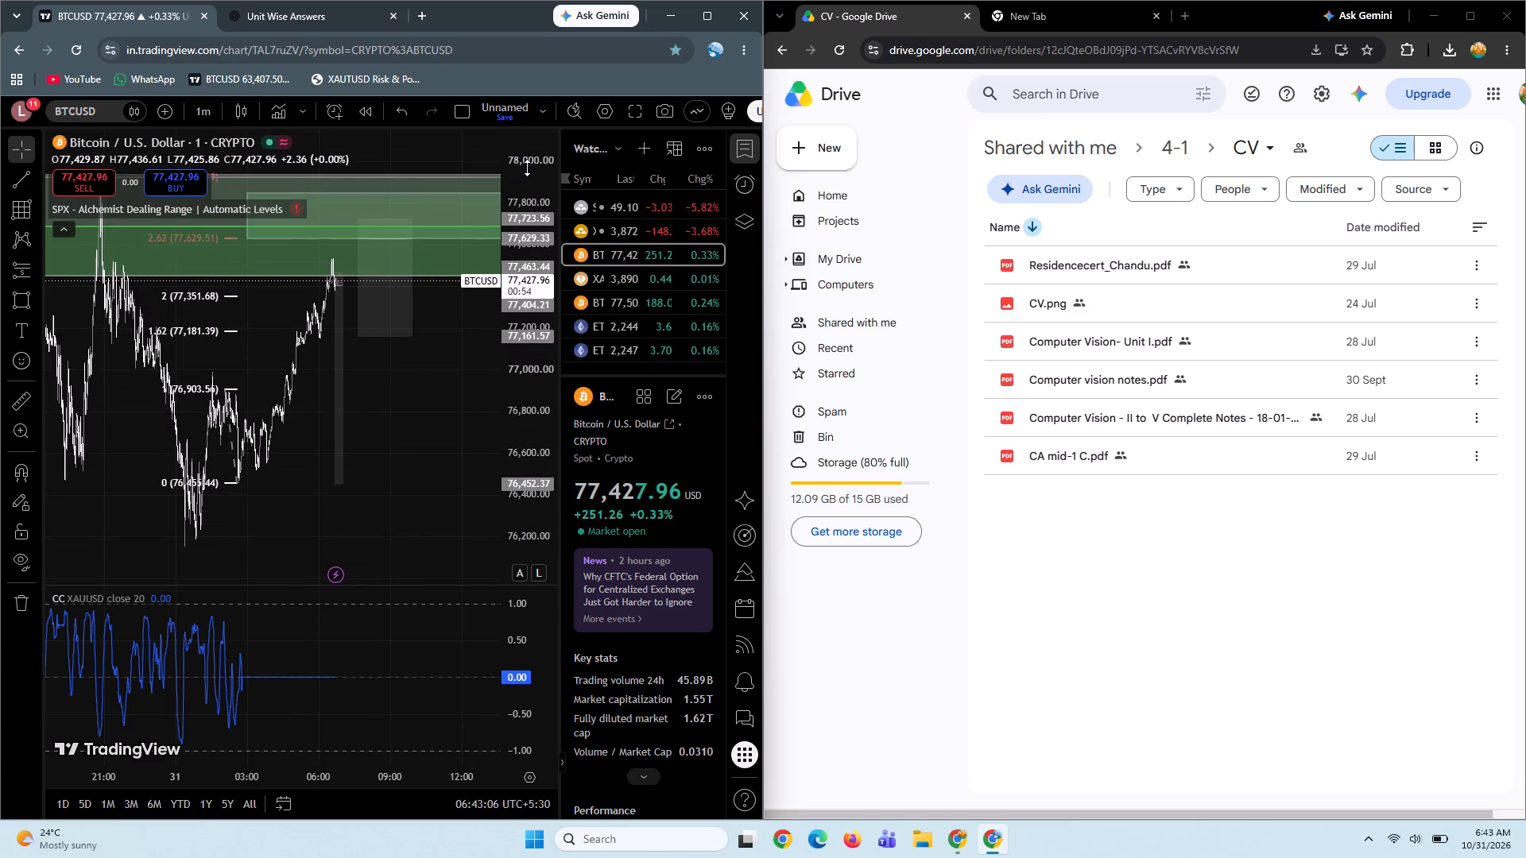
pyautogui.moveTo(420, 408); pyautogui.dragTo(455, 404)
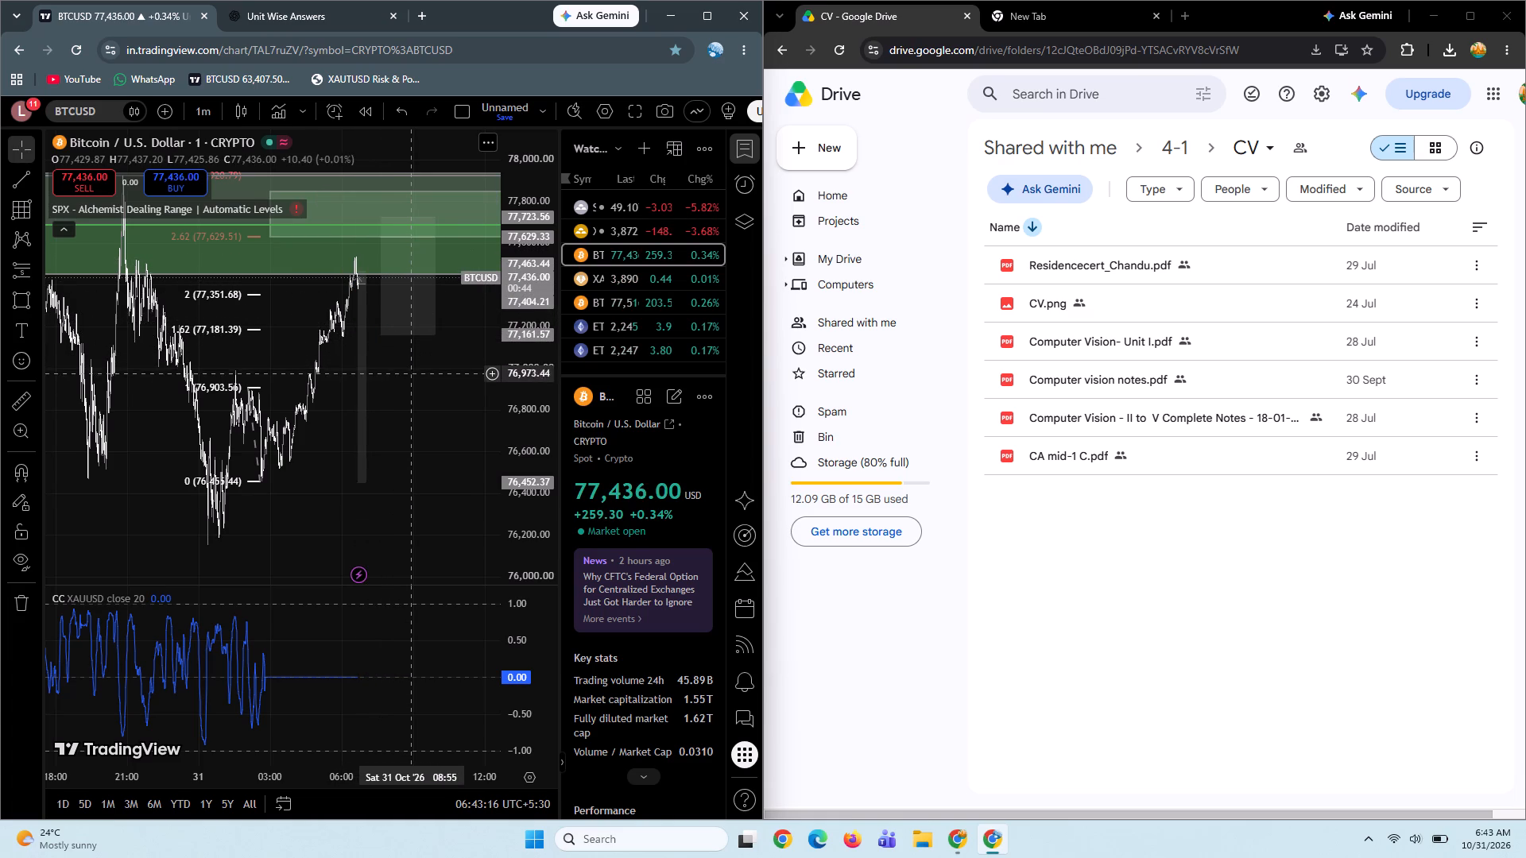
pyautogui.moveTo(412, 392); pyautogui.dragTo(409, 378)
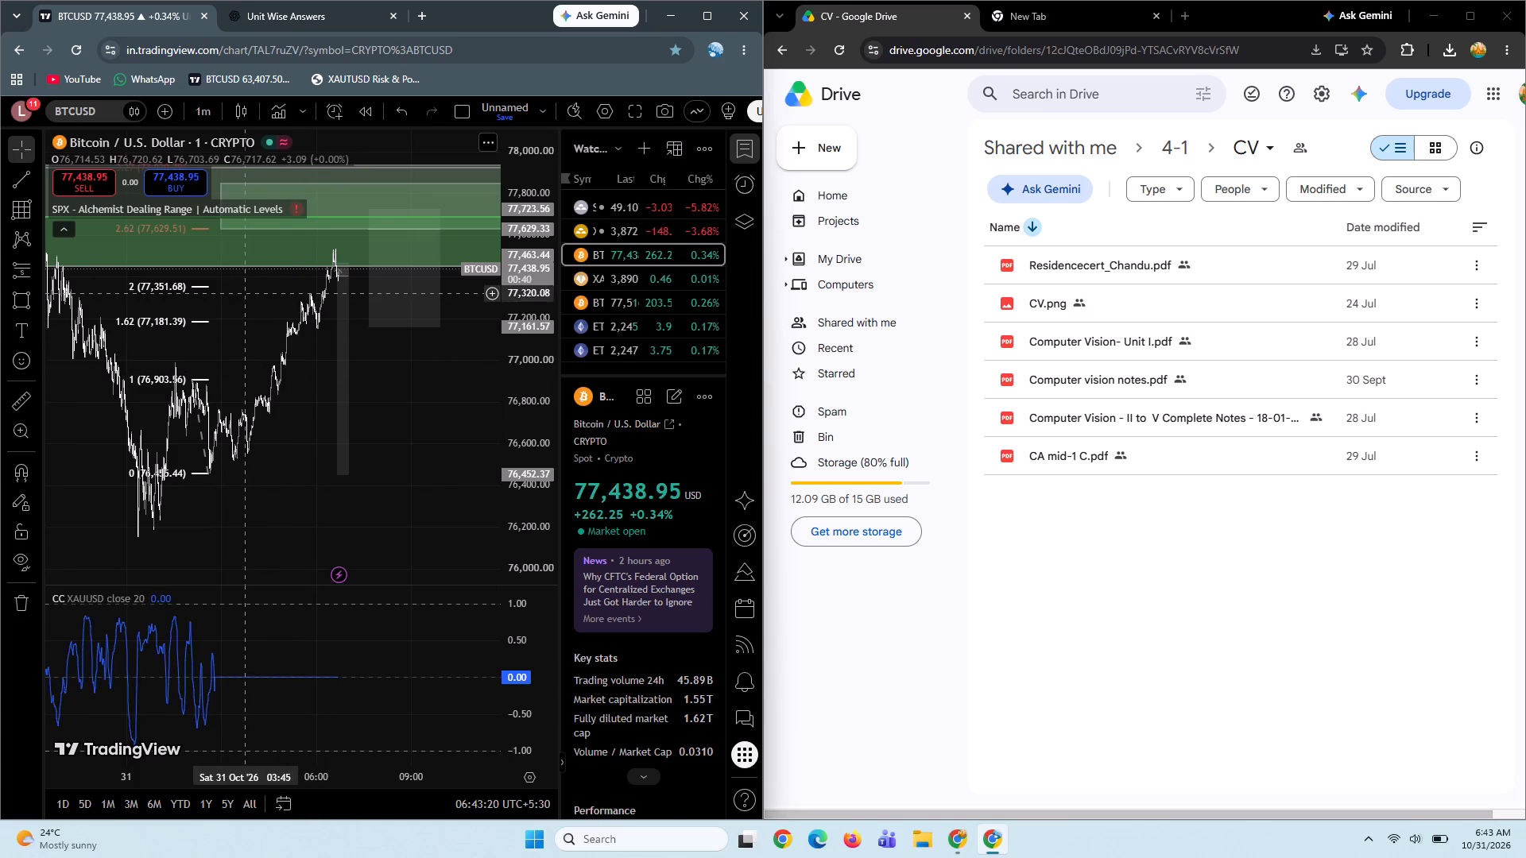
pyautogui.moveTo(245, 293); pyautogui.dragTo(270, 338)
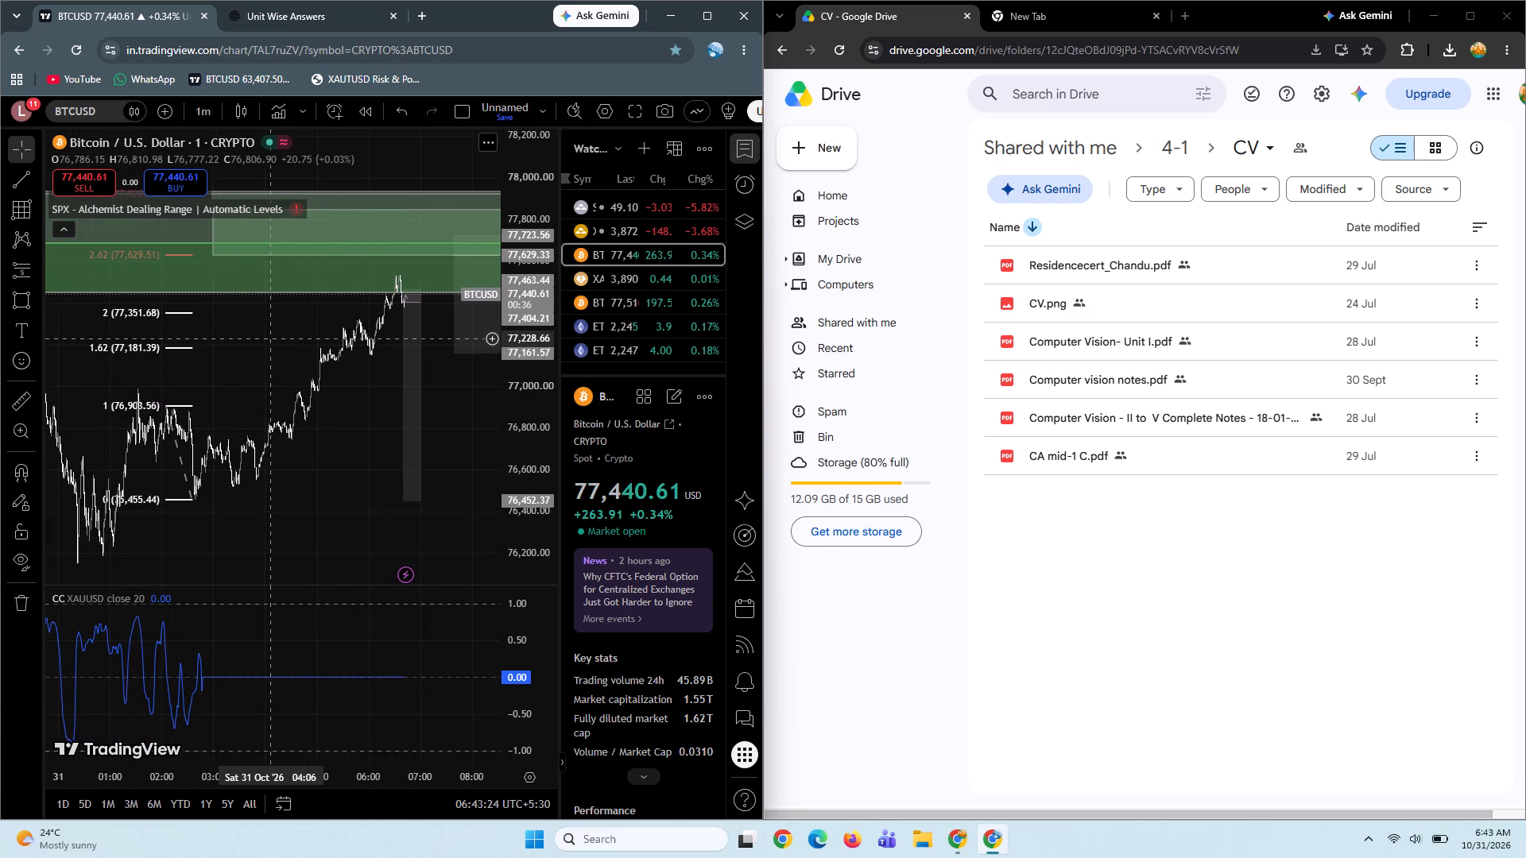
pyautogui.scroll(1, 270, 338)
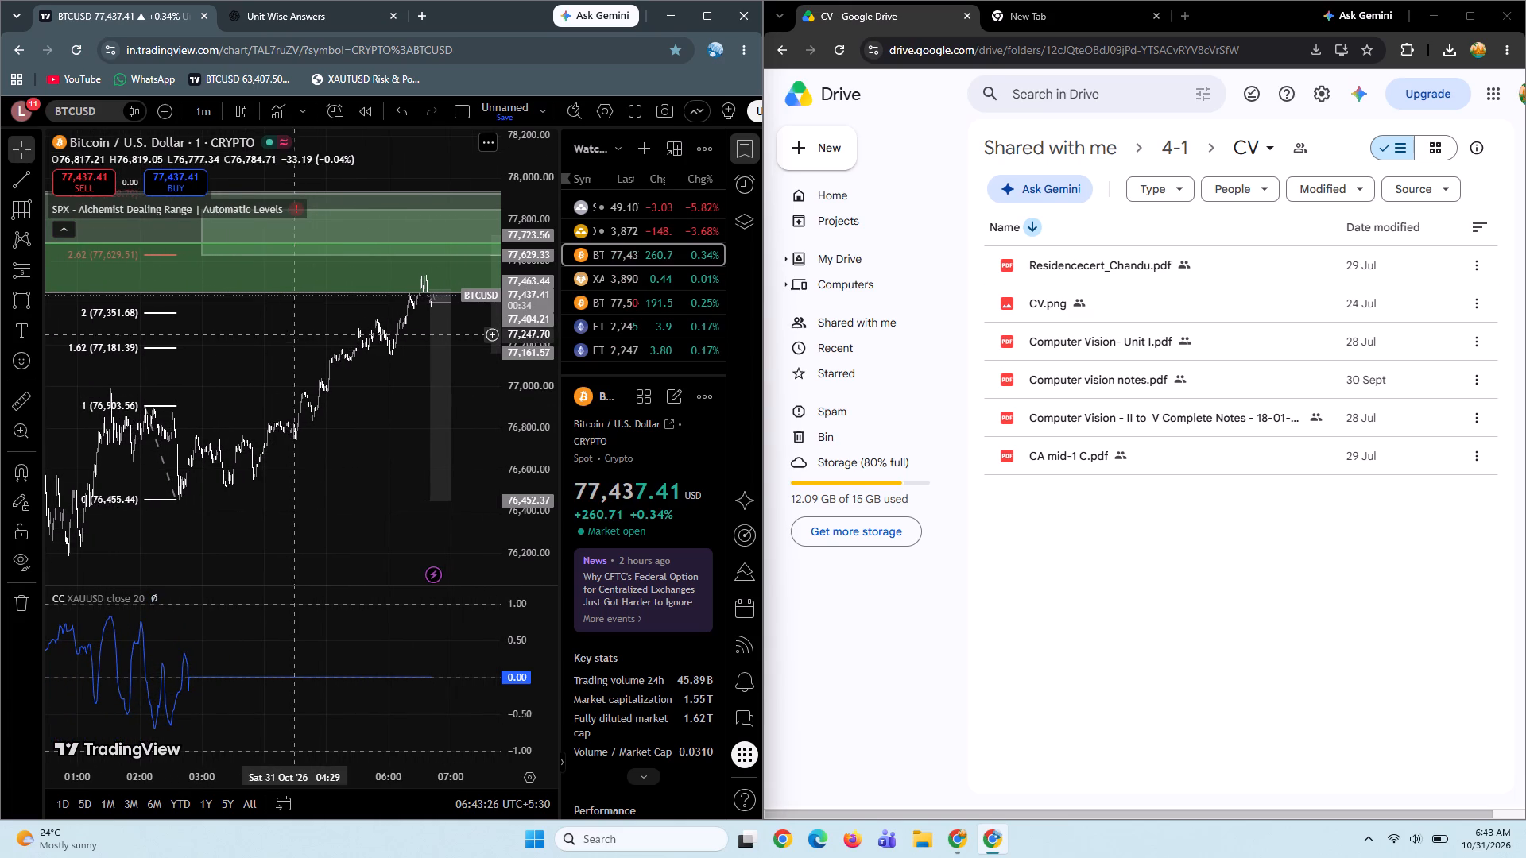
pyautogui.moveTo(312, 327); pyautogui.dragTo(196, 319)
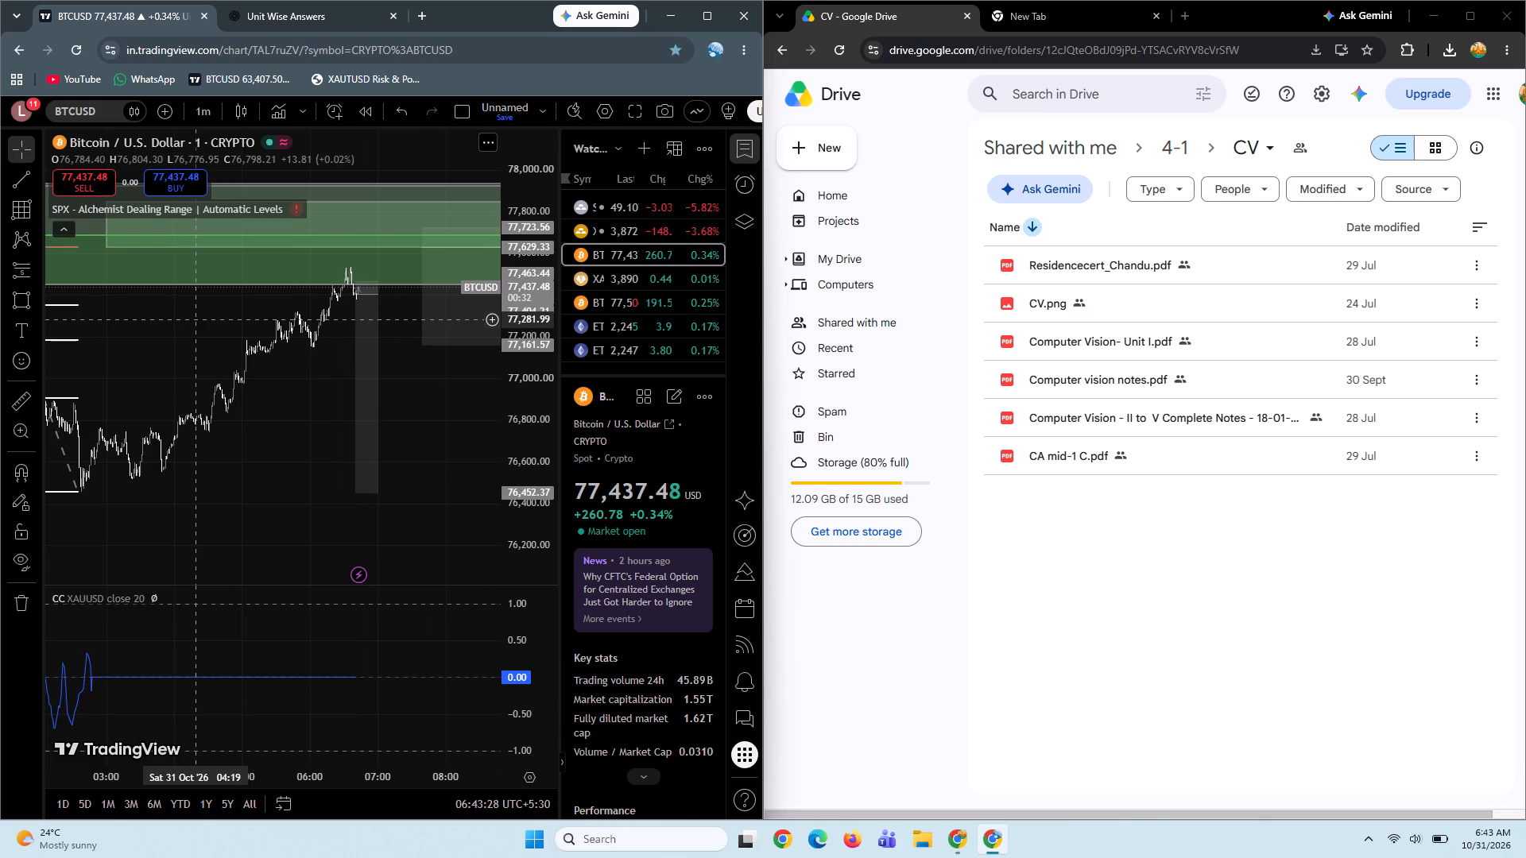
# Measure the price distance from about 77,404.61, near the short entry, up to about 77,628.35 at the zone boundary, and clear the measurement.
pyautogui.moveTo(521, 412); pyautogui.dragTo(532, 274)
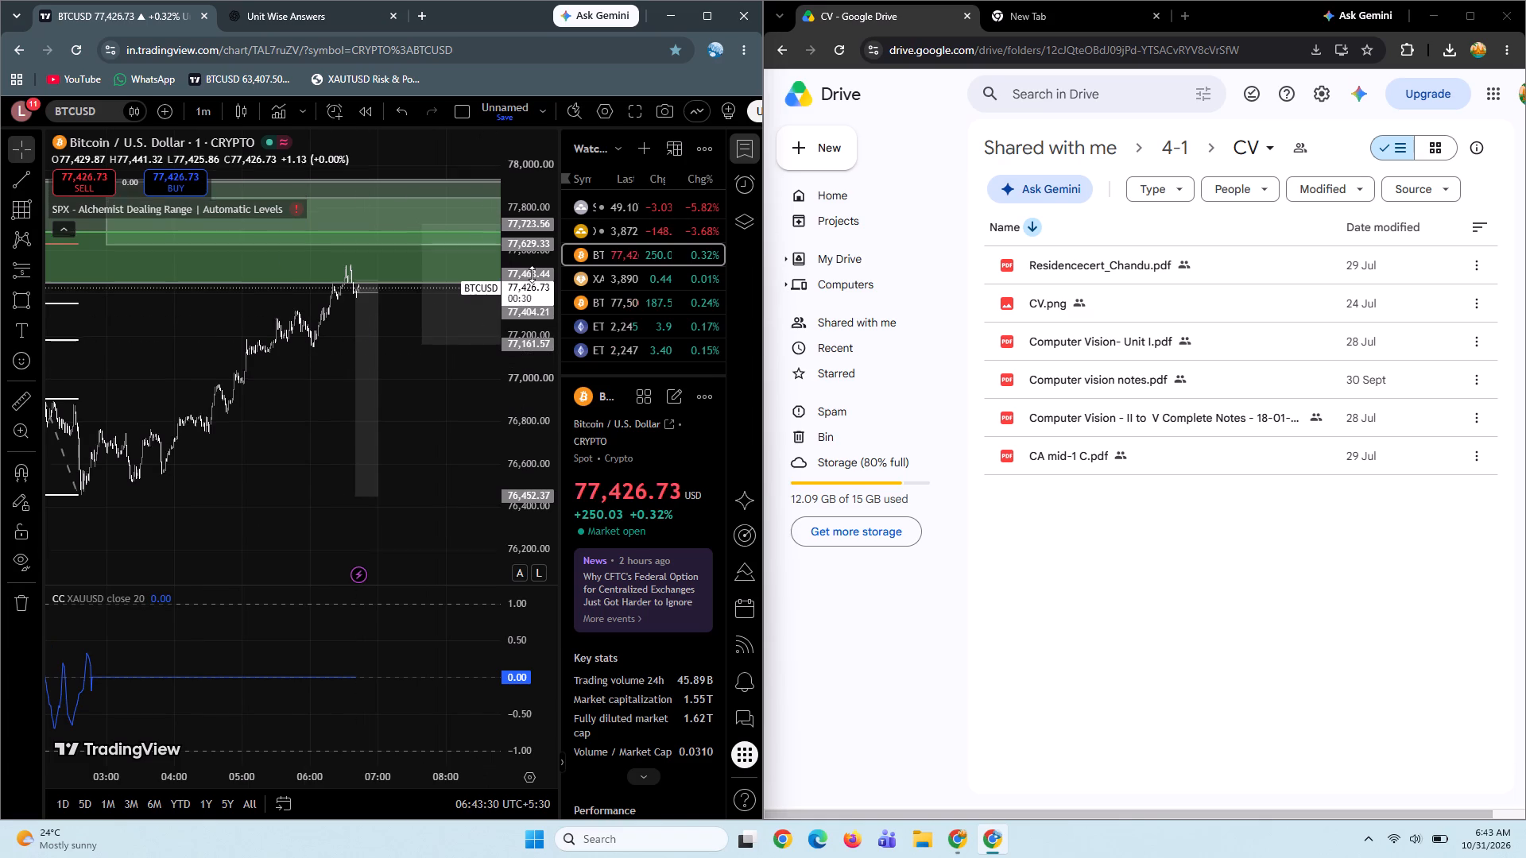
pyautogui.moveTo(532, 274); pyautogui.dragTo(558, 114)
pyautogui.moveTo(405, 252); pyautogui.dragTo(301, 332)
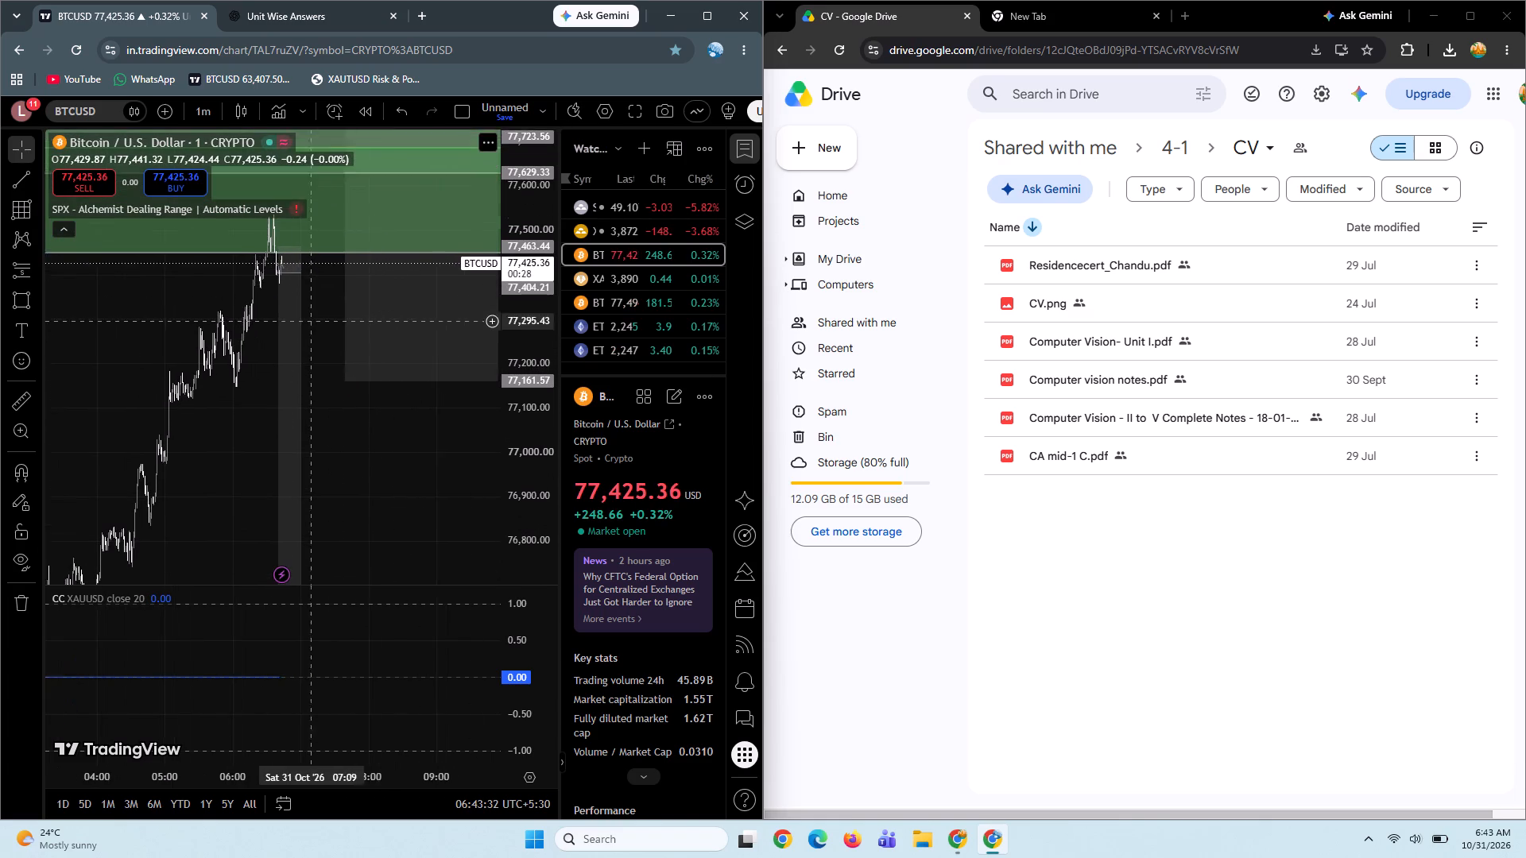
pyautogui.moveTo(301, 332); pyautogui.dragTo(216, 411)
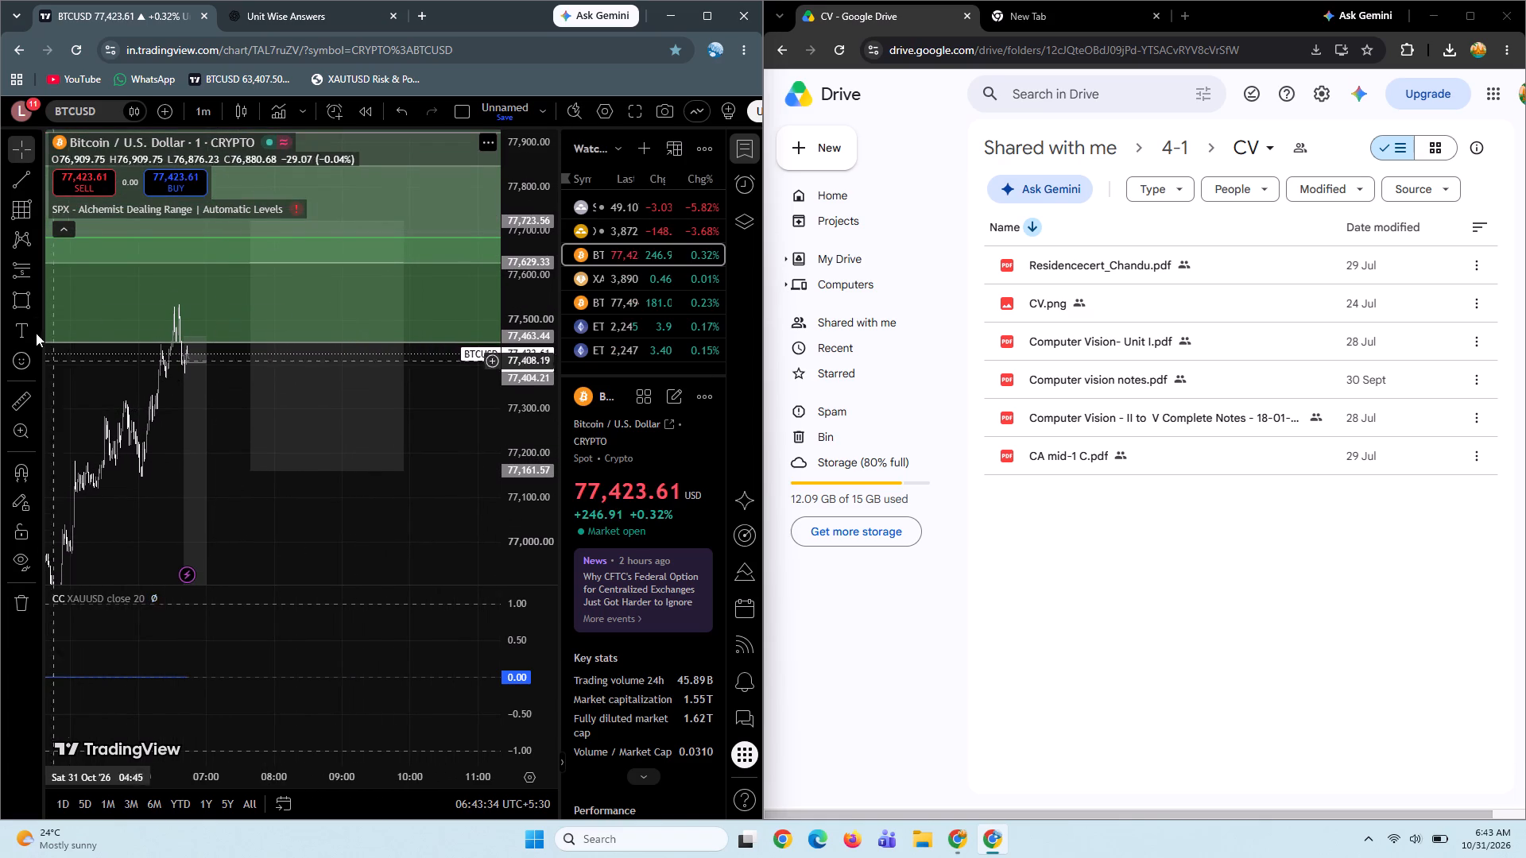
pyautogui.click(22, 396)
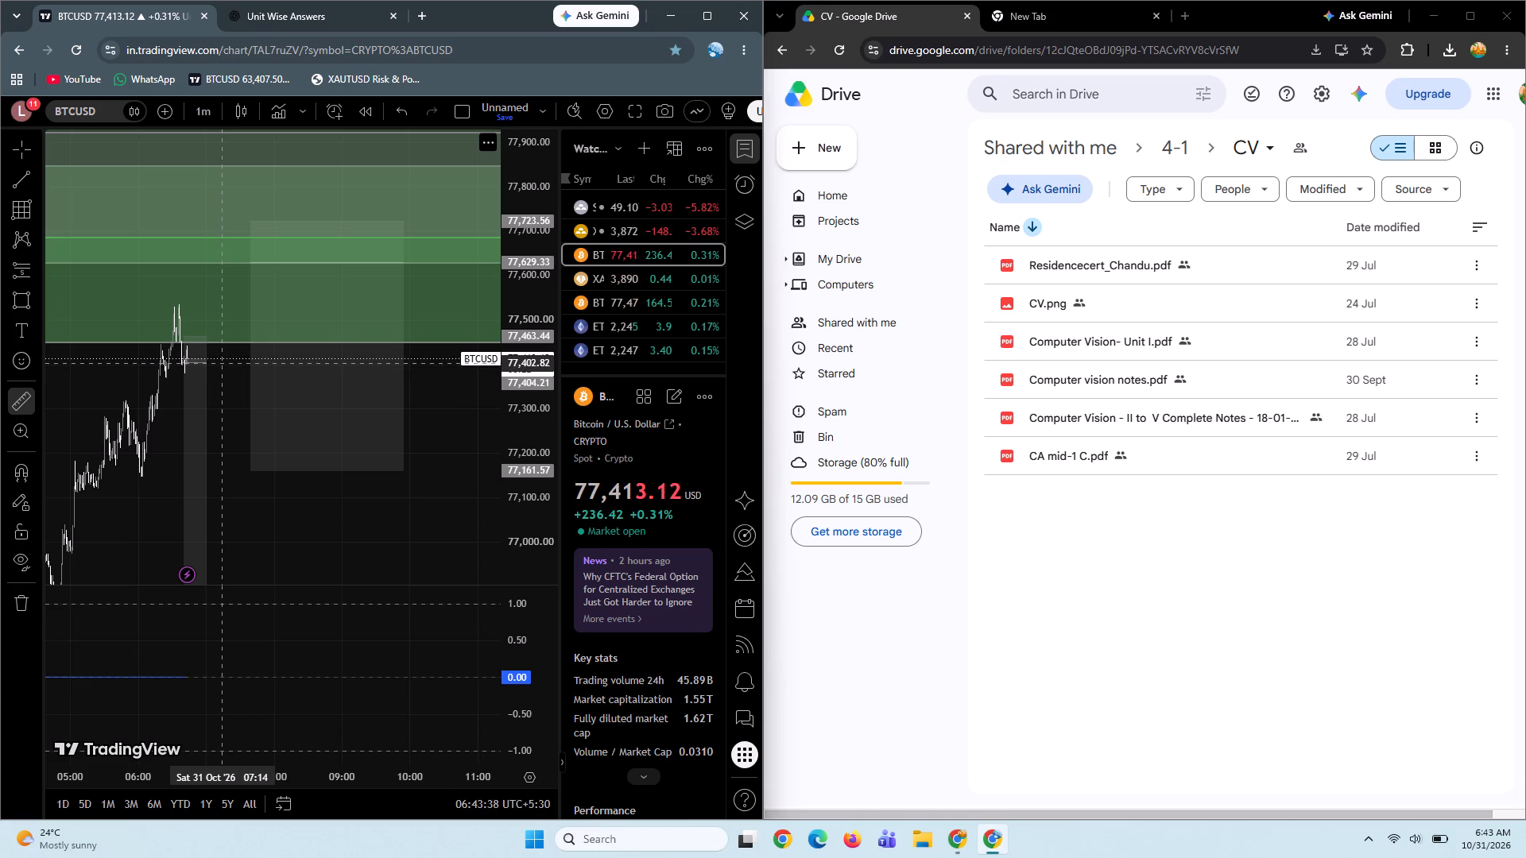
pyautogui.click(222, 362)
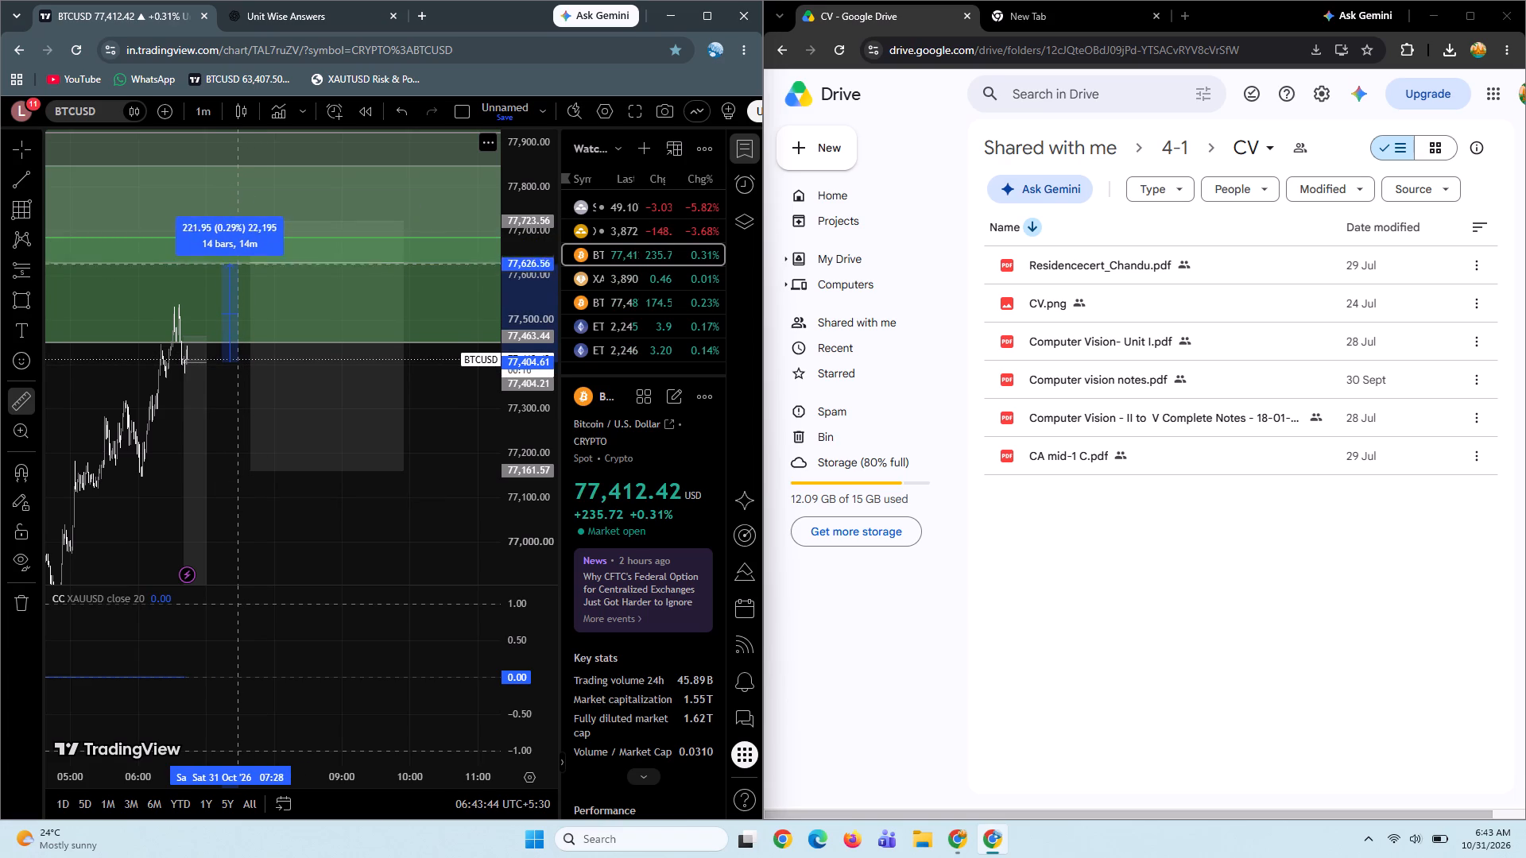
pyautogui.click(241, 263)
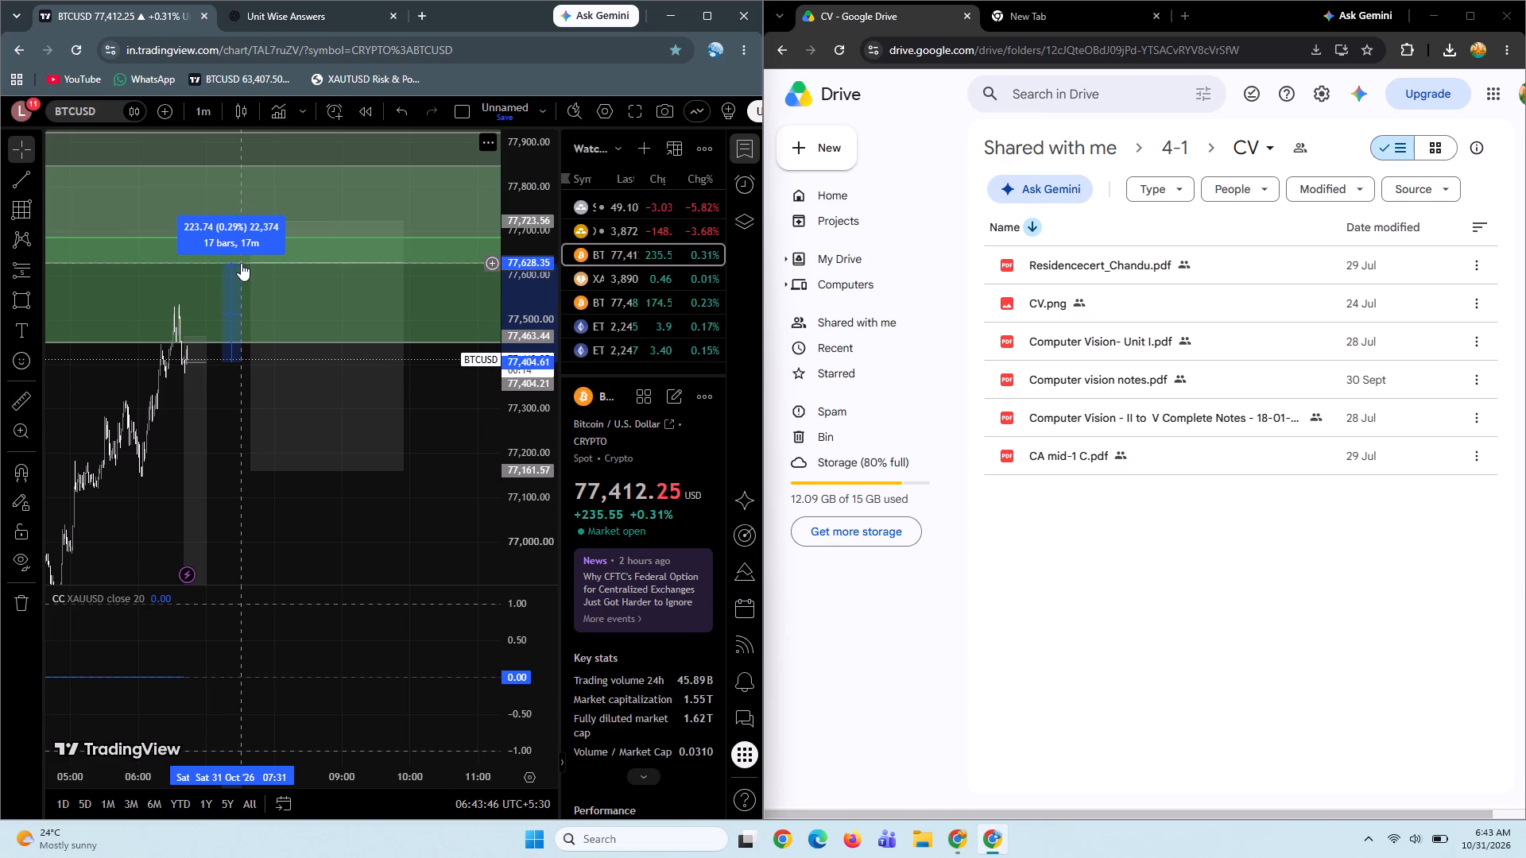
pyautogui.click(430, 414)
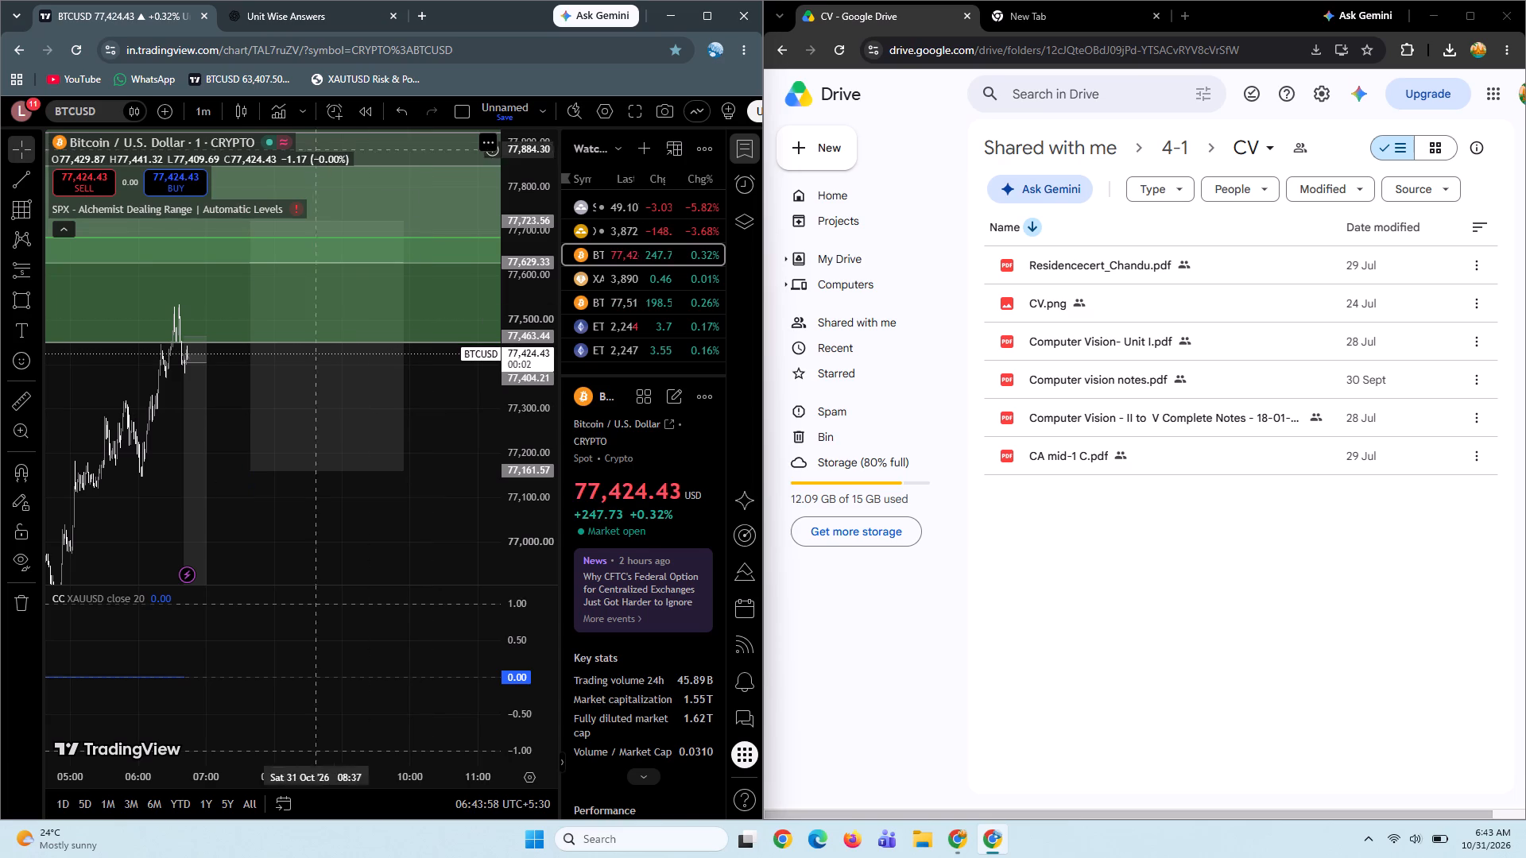